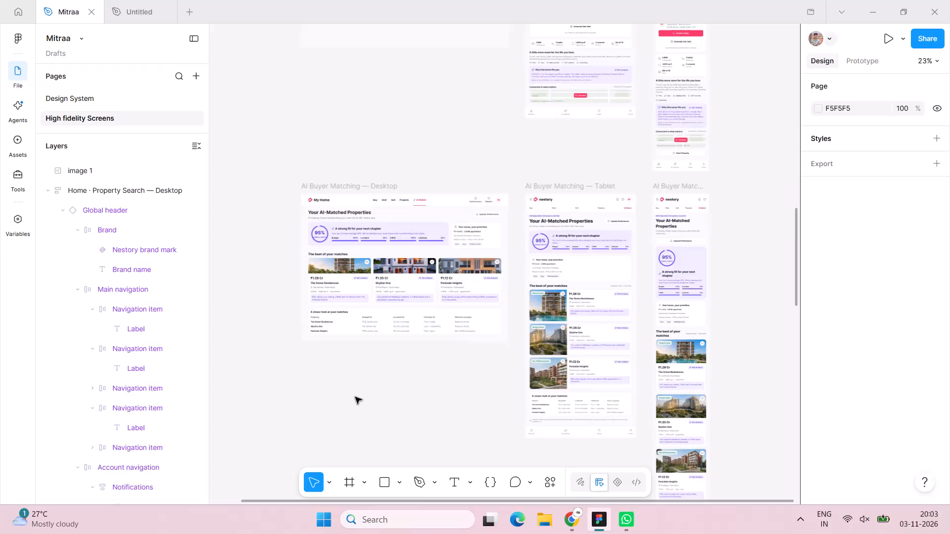
Look through the high-fidelity screens from AI Buyer Matching down to the Edit Buyer Preferences and Schedule Site Visit modals.
{"action": "scroll", "coordinate": [355, 397], "scroll_direction": "down", "scroll_amount": 10}
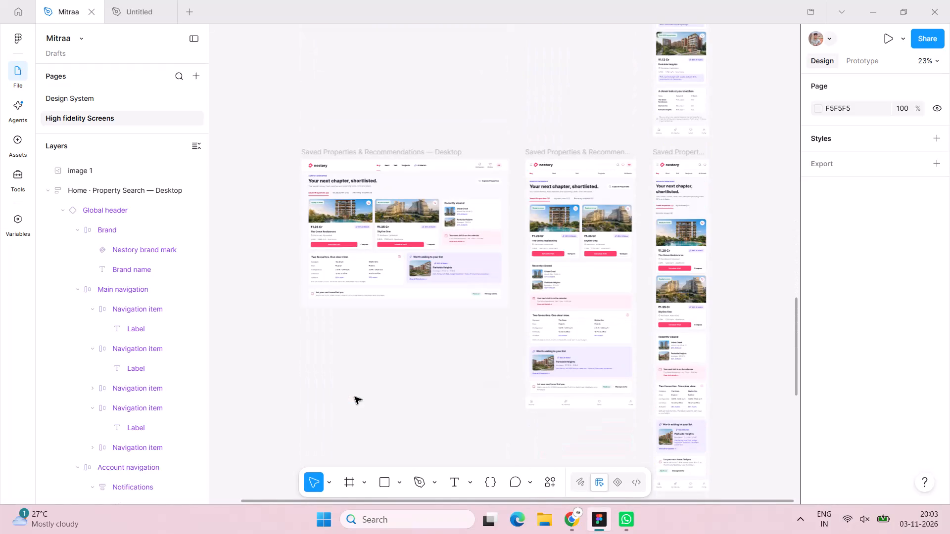
{"action": "scroll", "coordinate": [355, 397], "scroll_direction": "down", "scroll_amount": 17}
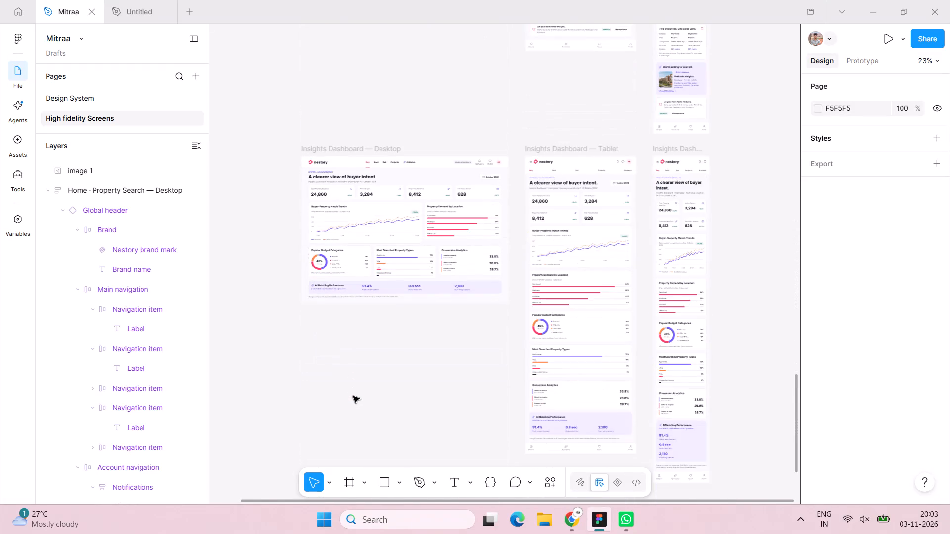
{"action": "scroll", "coordinate": [353, 396], "scroll_direction": "down", "scroll_amount": 18}
{"action": "scroll", "coordinate": [354, 392], "scroll_direction": "up", "scroll_amount": 6}
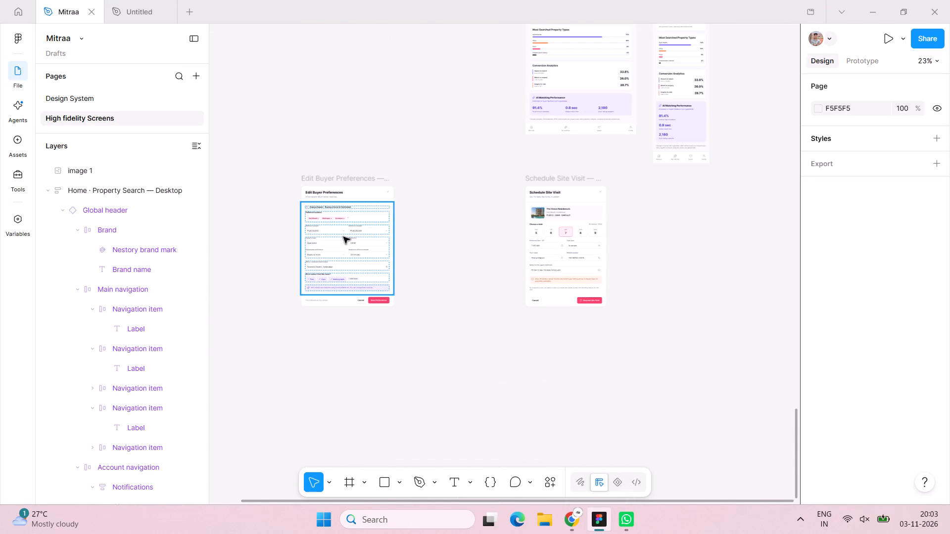
{"action": "scroll", "coordinate": [343, 237], "scroll_direction": "right", "scroll_amount": 2}
{"action": "scroll", "coordinate": [343, 237], "scroll_direction": "up", "scroll_amount": 1}
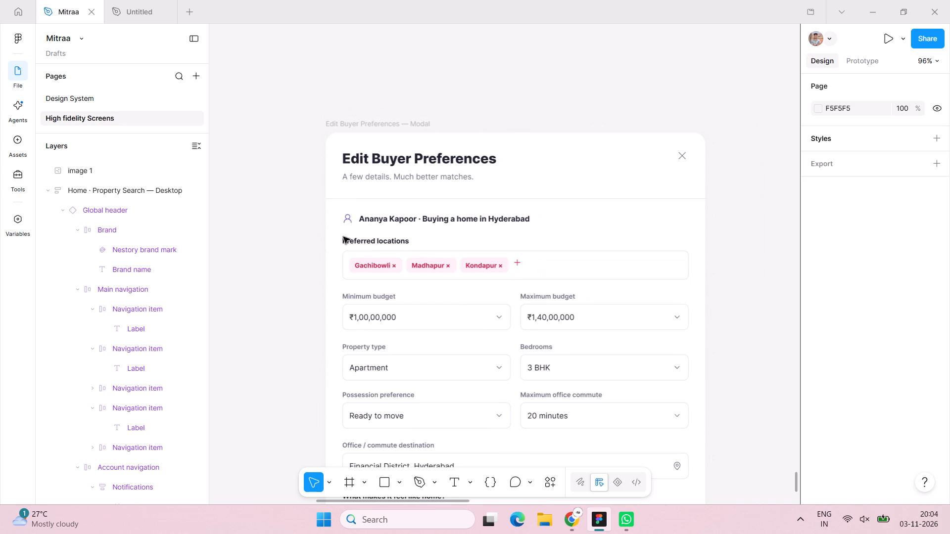
{"action": "scroll", "coordinate": [343, 237], "scroll_direction": "down", "scroll_amount": 2}
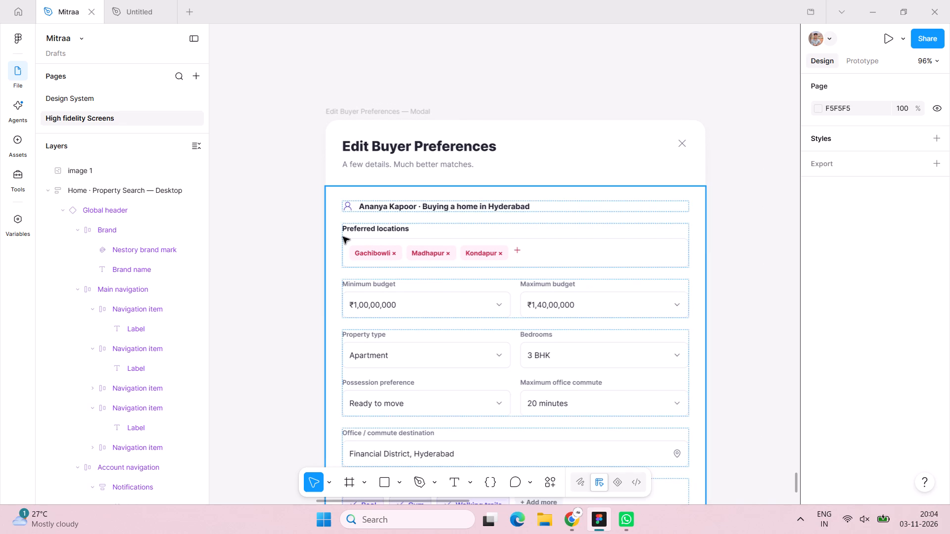
{"action": "scroll", "coordinate": [343, 237], "scroll_direction": "up", "scroll_amount": 5}
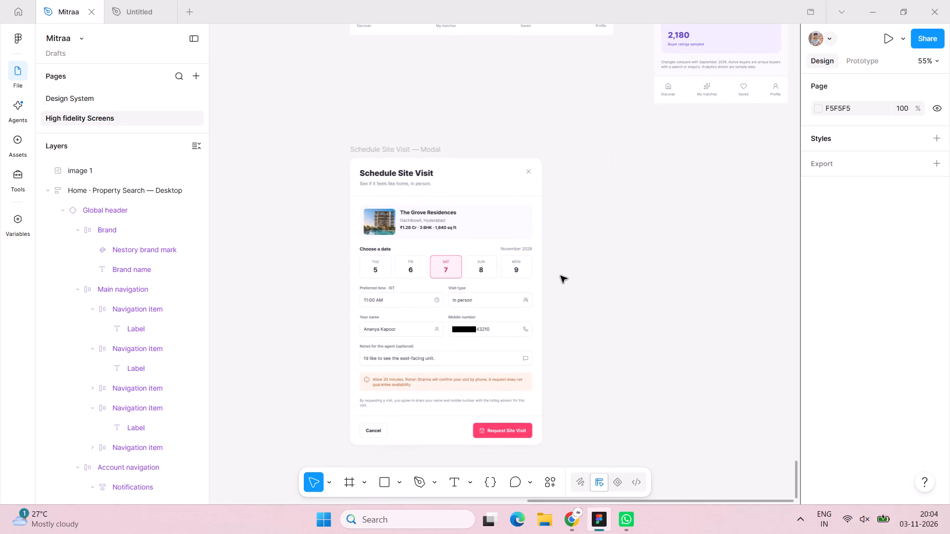
Review the Insights Dashboard and Saved Properties & Recommendations screens on the way back to AI Buyer Matching.
{"action": "scroll", "coordinate": [561, 276], "scroll_direction": "up", "scroll_amount": 2}
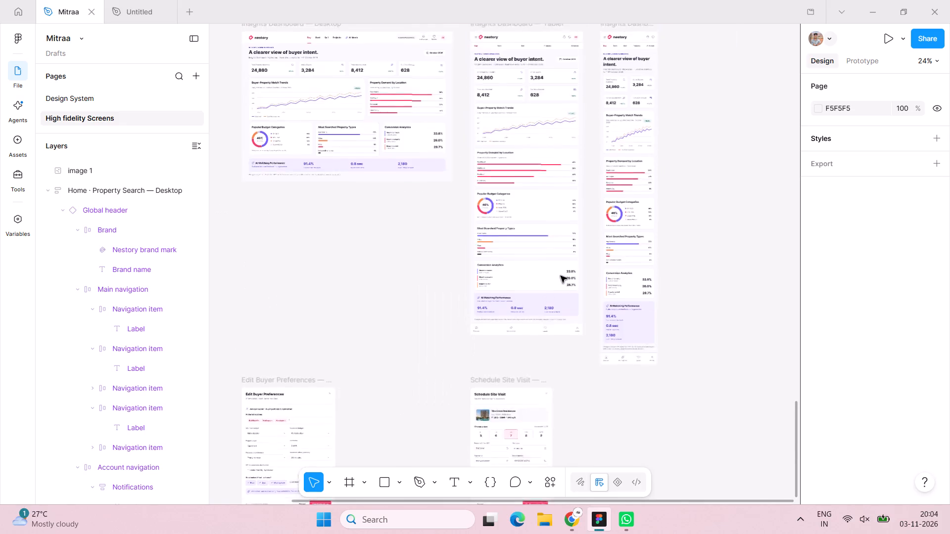
{"action": "scroll", "coordinate": [561, 276], "scroll_direction": "up", "scroll_amount": 2}
{"action": "scroll", "coordinate": [561, 276], "scroll_direction": "right", "scroll_amount": 2}
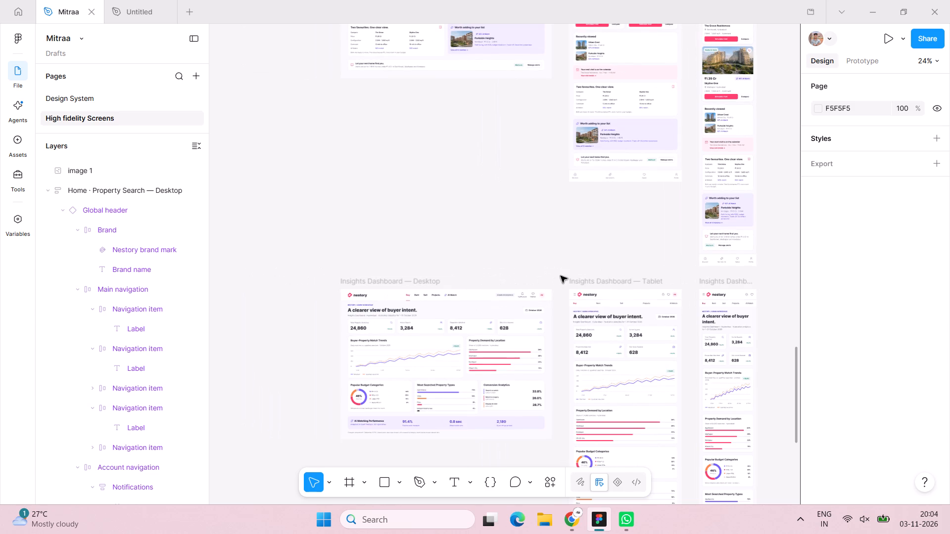
{"action": "scroll", "coordinate": [563, 279], "scroll_direction": "up", "scroll_amount": 3}
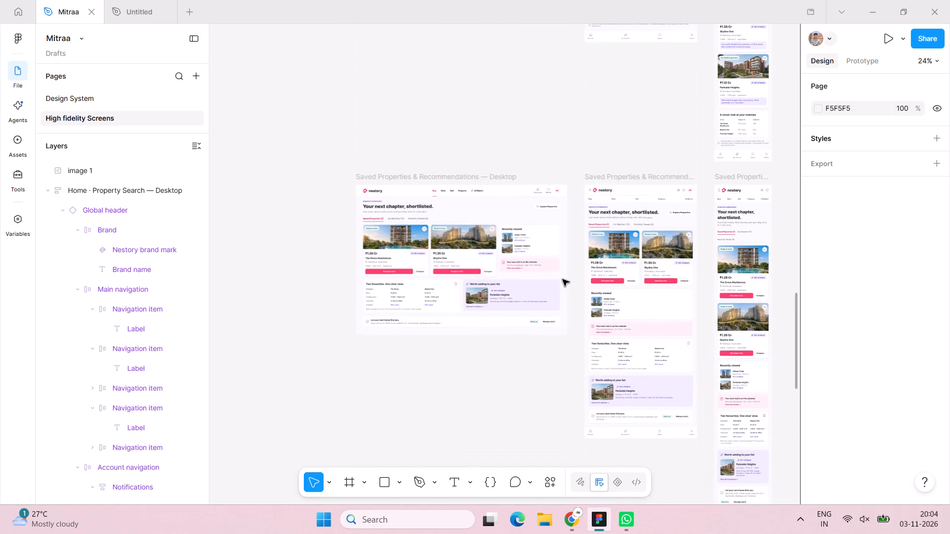
{"action": "scroll", "coordinate": [563, 279], "scroll_direction": "right", "scroll_amount": 2}
{"action": "scroll", "coordinate": [563, 279], "scroll_direction": "up", "scroll_amount": 1}
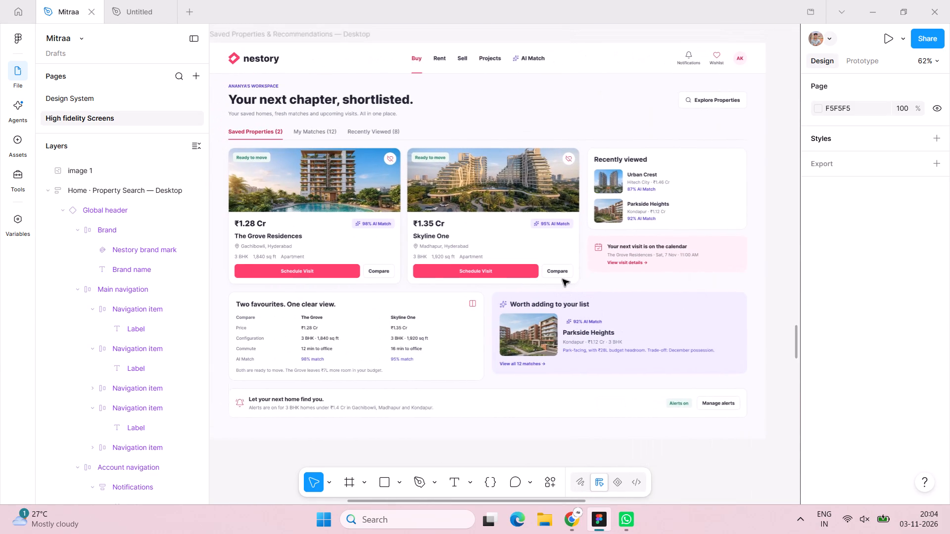
{"action": "scroll", "coordinate": [563, 279], "scroll_direction": "up", "scroll_amount": 1}
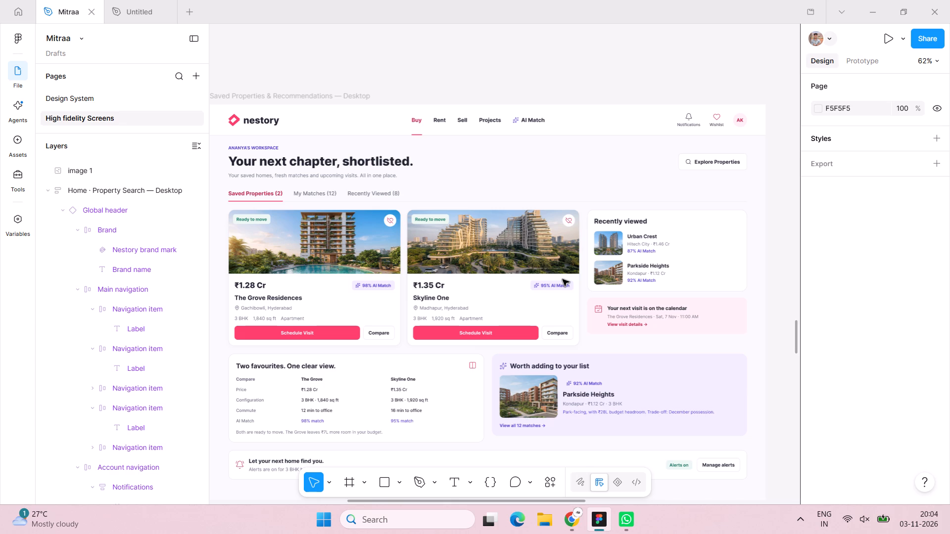
{"action": "scroll", "coordinate": [563, 279], "scroll_direction": "up", "scroll_amount": 5}
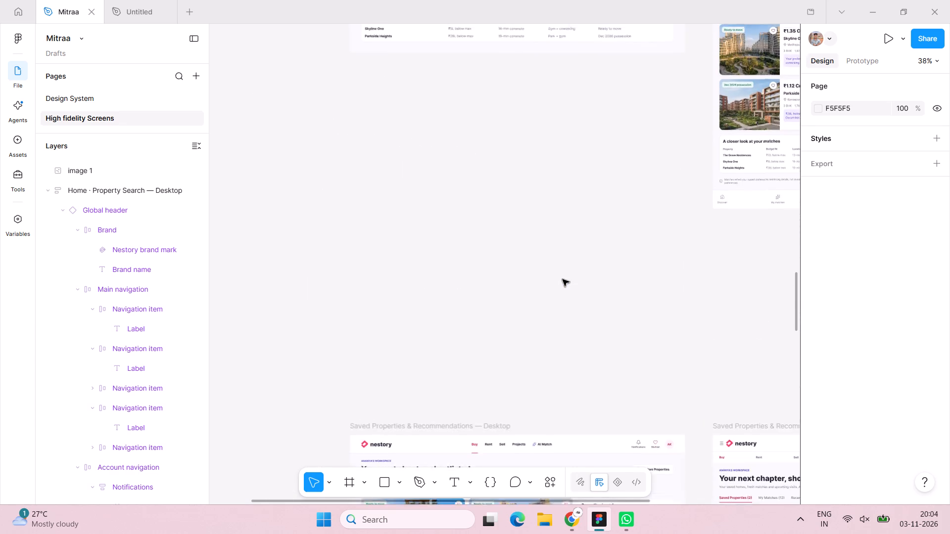
{"action": "scroll", "coordinate": [563, 279], "scroll_direction": "up", "scroll_amount": 1}
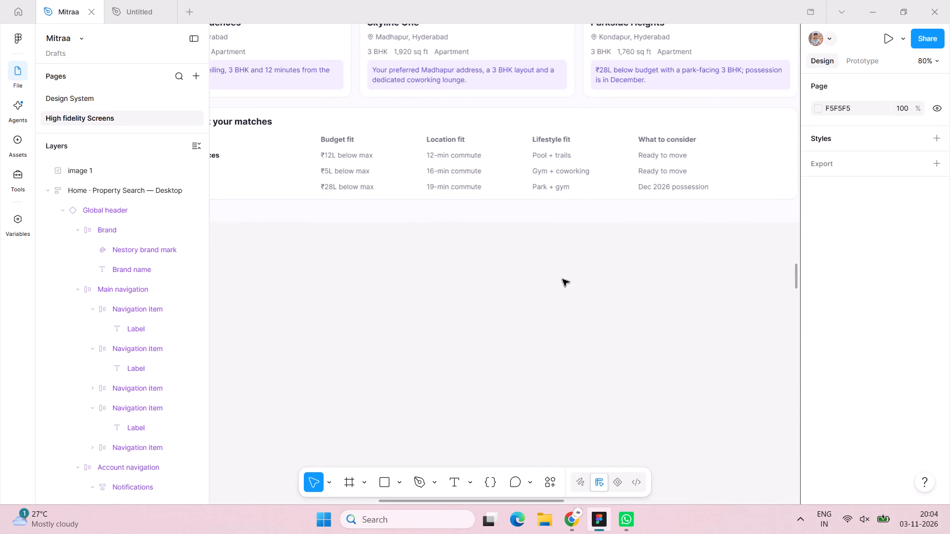
Preview the AI Buyer Matching — Desktop frame as a prototype and expand the preview into its own presentation tab.
{"action": "left_click", "coordinate": [440, 93]}
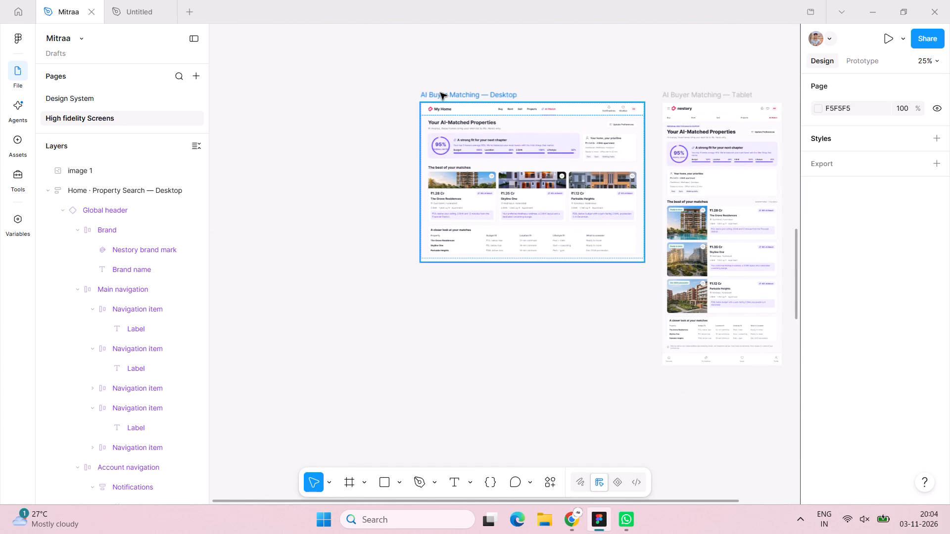
{"action": "key", "text": "shift+space"}
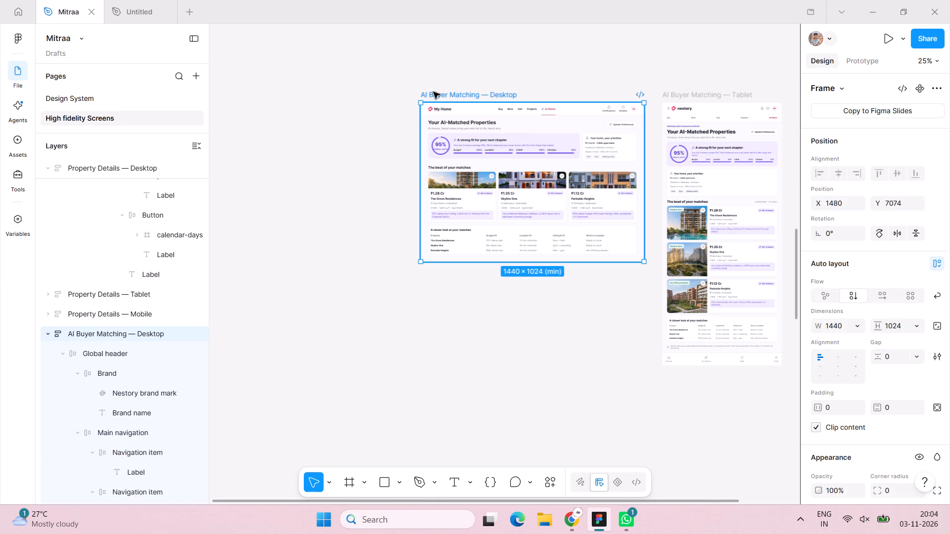
{"action": "key", "text": "shift+space"}
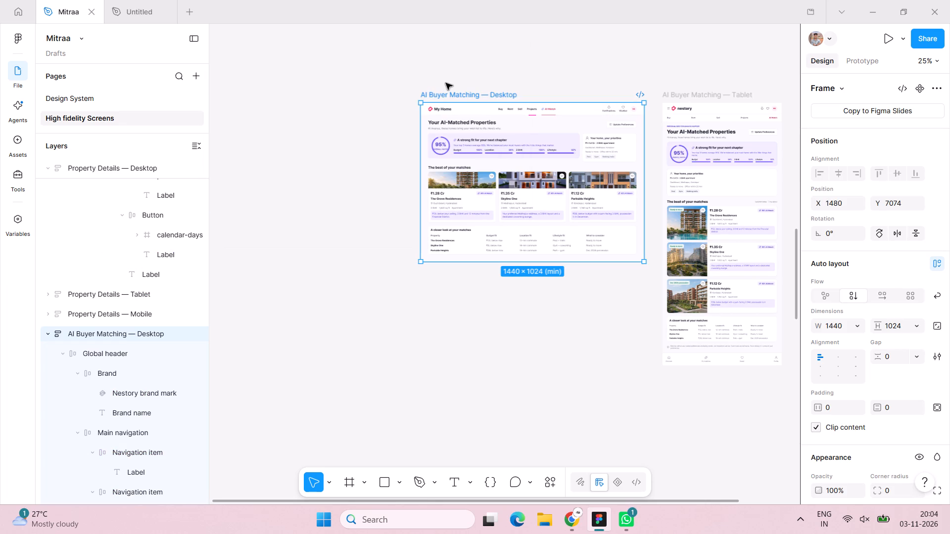
{"action": "key", "text": "shift+space"}
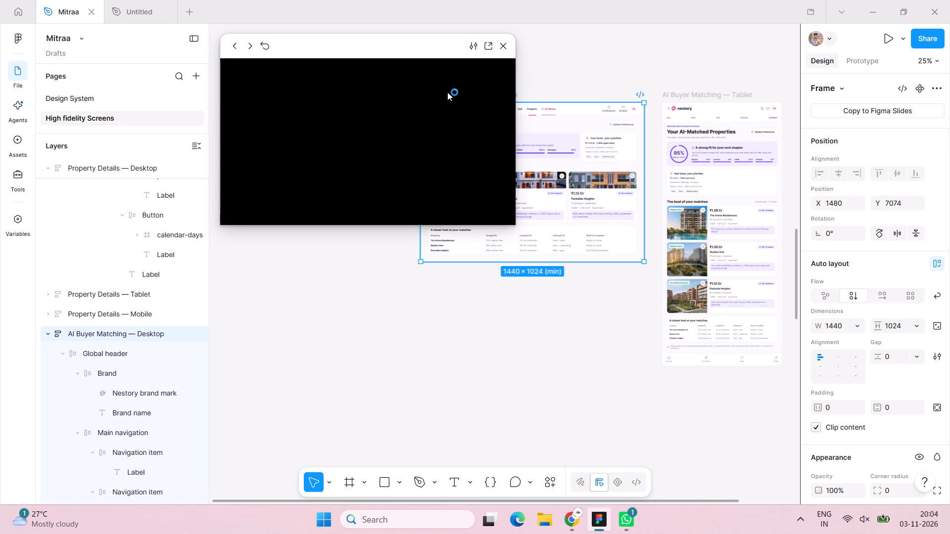
{"action": "left_click", "coordinate": [488, 45]}
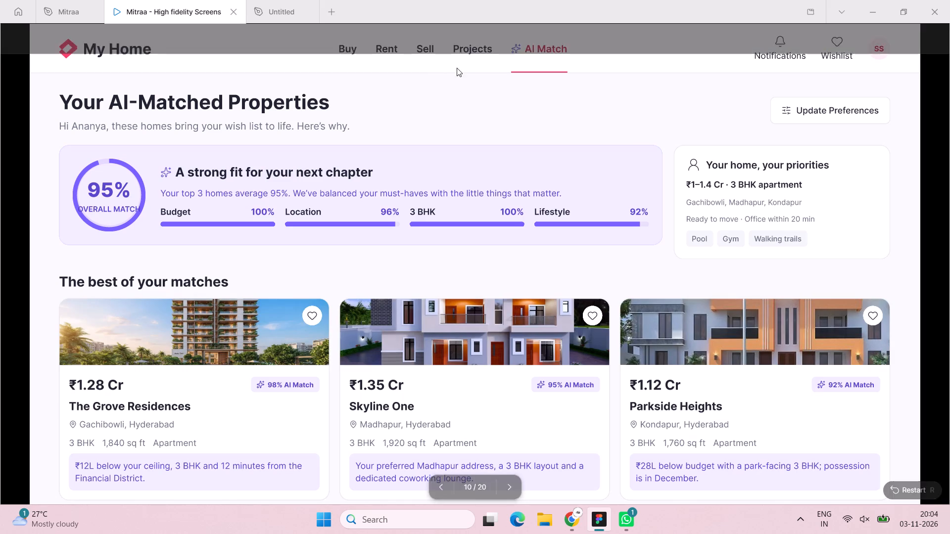
Examine the AI-Matched Properties page from header to match comparison table in the presentation, and return to the Mitraa design file.
{"action": "scroll", "coordinate": [430, 154], "scroll_direction": "down", "scroll_amount": 2}
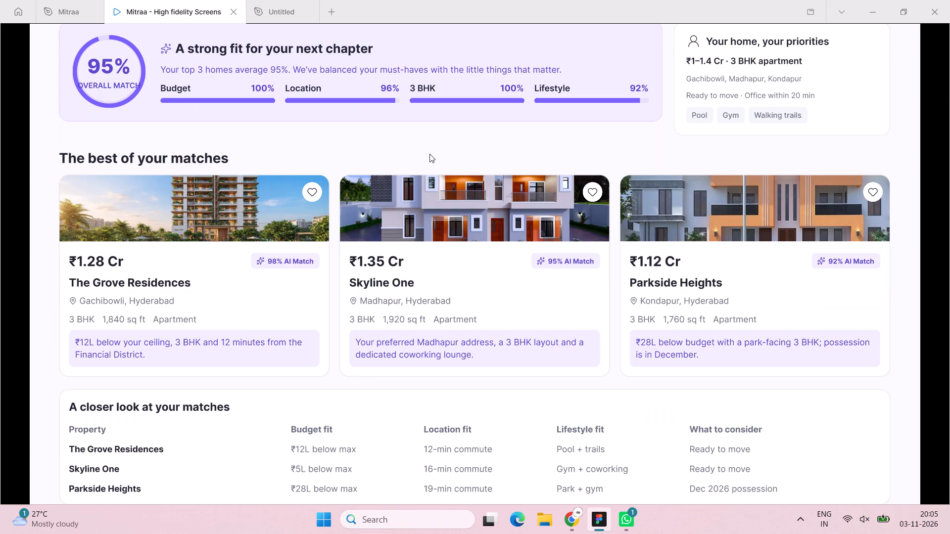
{"action": "scroll", "coordinate": [427, 154], "scroll_direction": "down", "scroll_amount": 3}
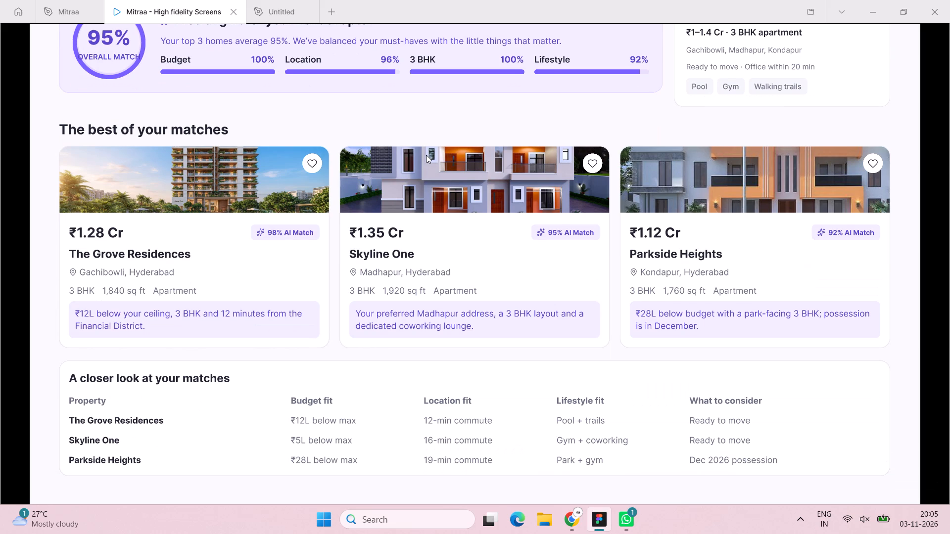
{"action": "scroll", "coordinate": [426, 155], "scroll_direction": "down", "scroll_amount": 2}
{"action": "scroll", "coordinate": [426, 155], "scroll_direction": "up", "scroll_amount": 4}
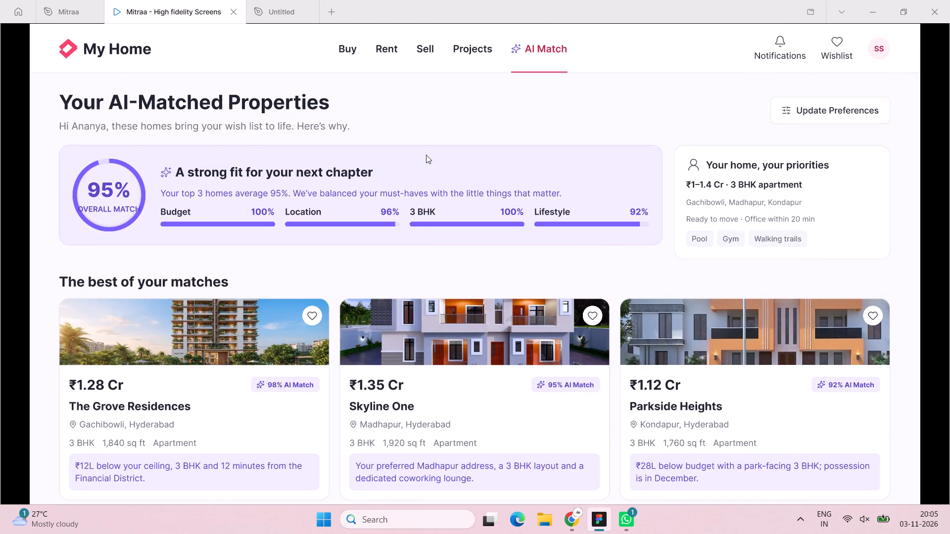
{"action": "scroll", "coordinate": [426, 155], "scroll_direction": "down", "scroll_amount": 4}
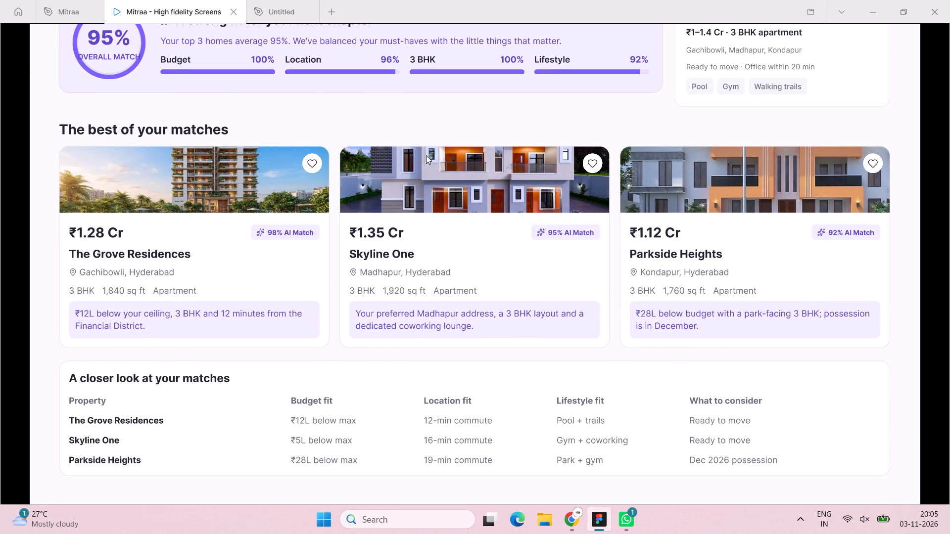
{"action": "scroll", "coordinate": [420, 155], "scroll_direction": "down", "scroll_amount": 12}
{"action": "scroll", "coordinate": [426, 155], "scroll_direction": "up", "scroll_amount": 4}
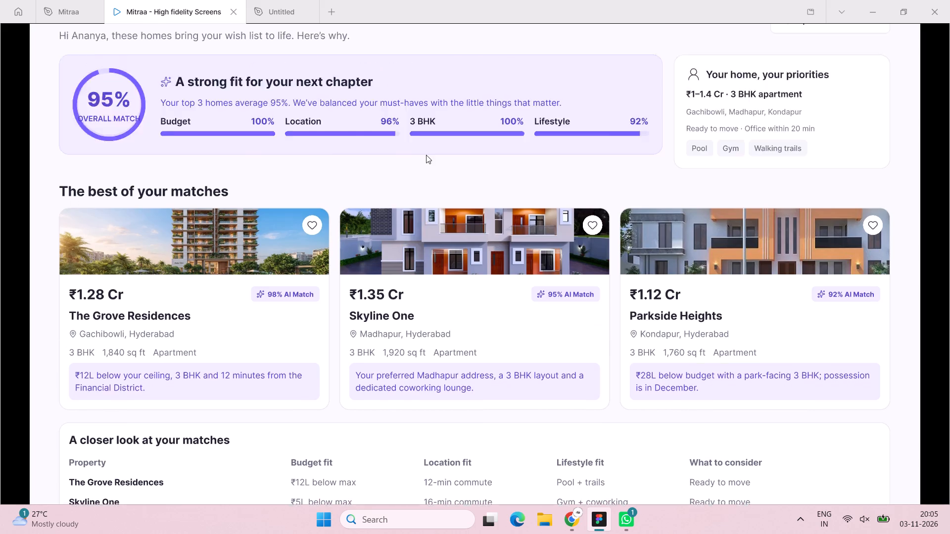
{"action": "scroll", "coordinate": [426, 155], "scroll_direction": "up", "scroll_amount": 1}
{"action": "left_click", "coordinate": [56, 0]}
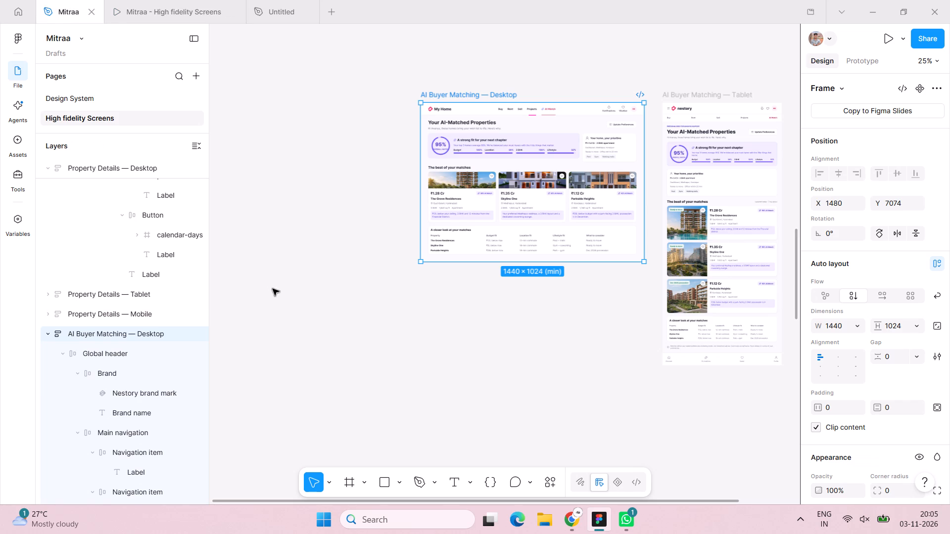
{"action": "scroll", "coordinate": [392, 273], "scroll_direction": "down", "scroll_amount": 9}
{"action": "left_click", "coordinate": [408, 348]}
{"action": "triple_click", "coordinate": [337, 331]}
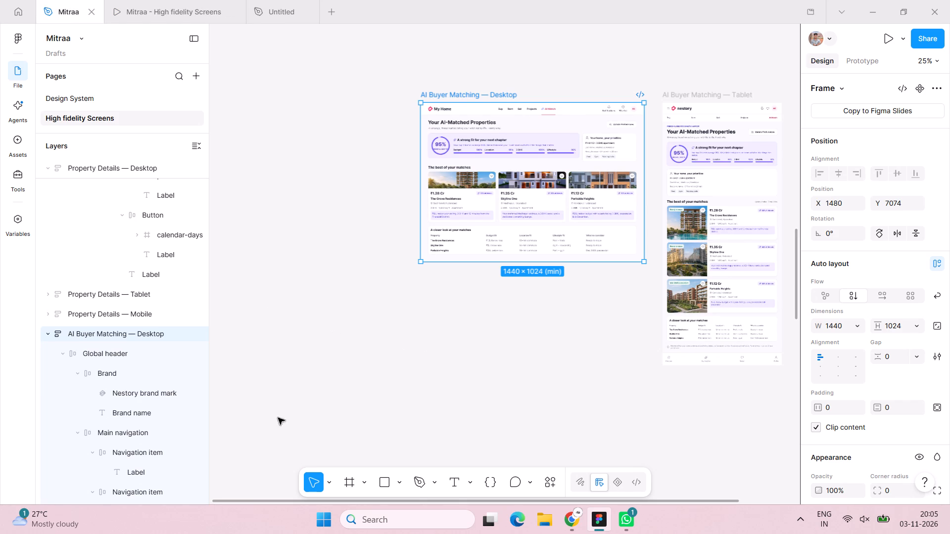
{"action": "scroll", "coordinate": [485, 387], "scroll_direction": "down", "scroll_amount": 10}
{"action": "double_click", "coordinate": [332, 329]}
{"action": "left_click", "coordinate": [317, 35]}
Copy the "My Home" brand name text from the global header of the AI Buyer Matching — Desktop frame.
{"action": "scroll", "coordinate": [475, 319], "scroll_direction": "down", "scroll_amount": 4}
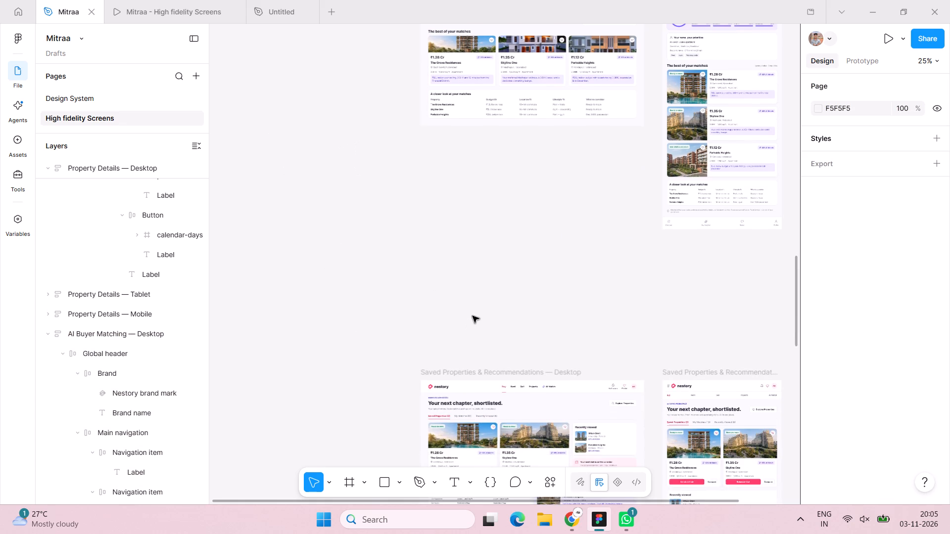
{"action": "scroll", "coordinate": [473, 316], "scroll_direction": "down", "scroll_amount": 4}
{"action": "scroll", "coordinate": [445, 253], "scroll_direction": "up", "scroll_amount": 3}
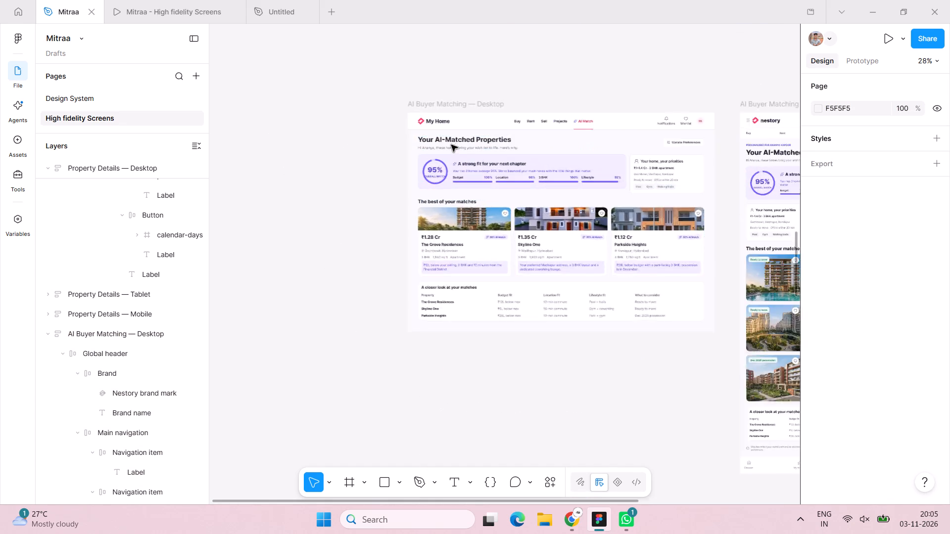
{"action": "double_click", "coordinate": [434, 100]}
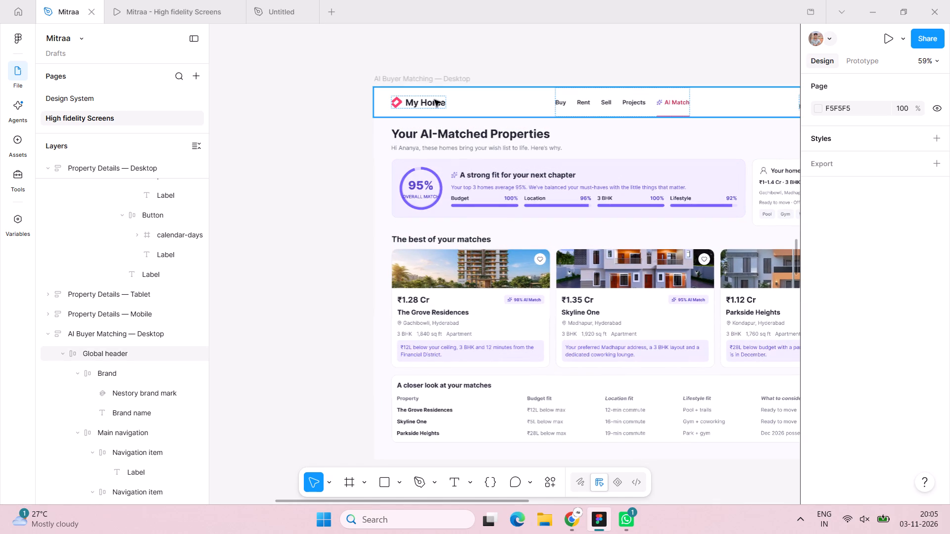
{"action": "double_click", "coordinate": [428, 100]}
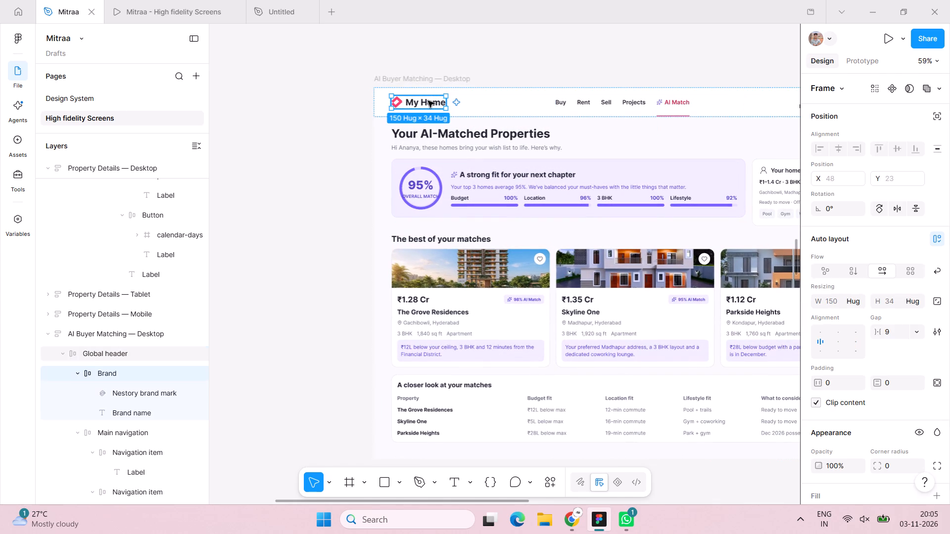
{"action": "double_click", "coordinate": [428, 101]}
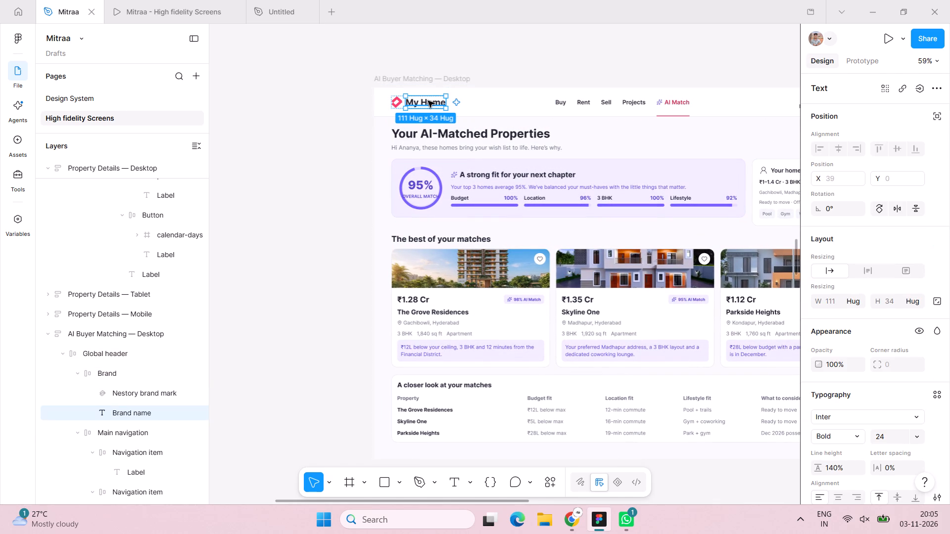
{"action": "key", "text": "ctrl+c"}
{"action": "key", "text": "ctrl+c"}
{"action": "key", "text": "ctrl+c"}
{"action": "key", "text": "ctrl+c"}
Replace the nestory brand name in the Saved Properties & Recommendations — Desktop header with the copied "My Home" text.
{"action": "scroll", "coordinate": [428, 101], "scroll_direction": "down", "scroll_amount": 14}
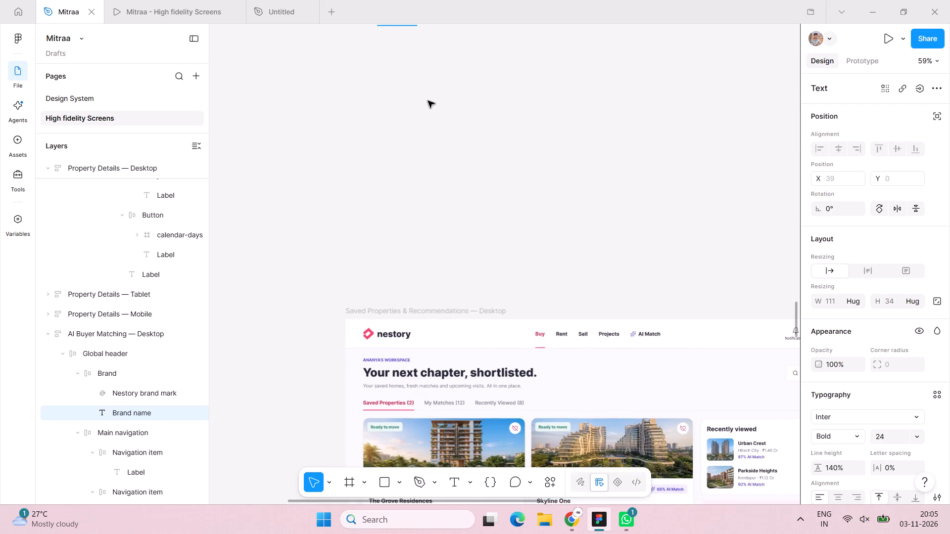
{"action": "scroll", "coordinate": [428, 101], "scroll_direction": "down", "scroll_amount": 1}
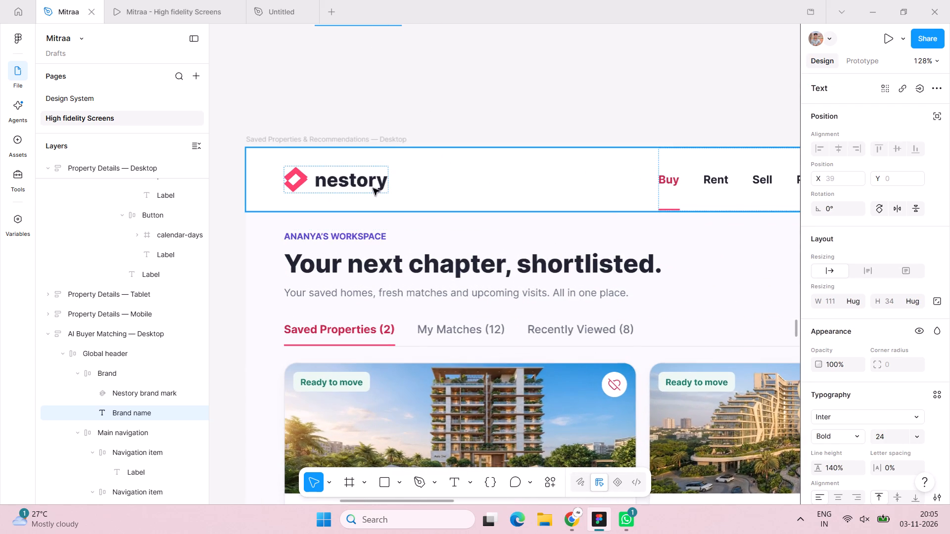
{"action": "double_click", "coordinate": [378, 180]}
{"action": "double_click", "coordinate": [378, 180]}
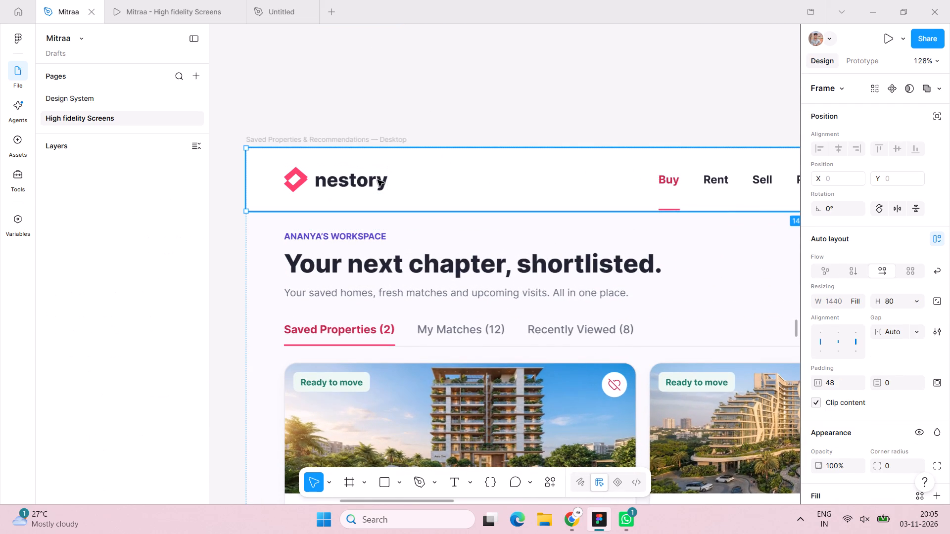
{"action": "double_click", "coordinate": [378, 180]}
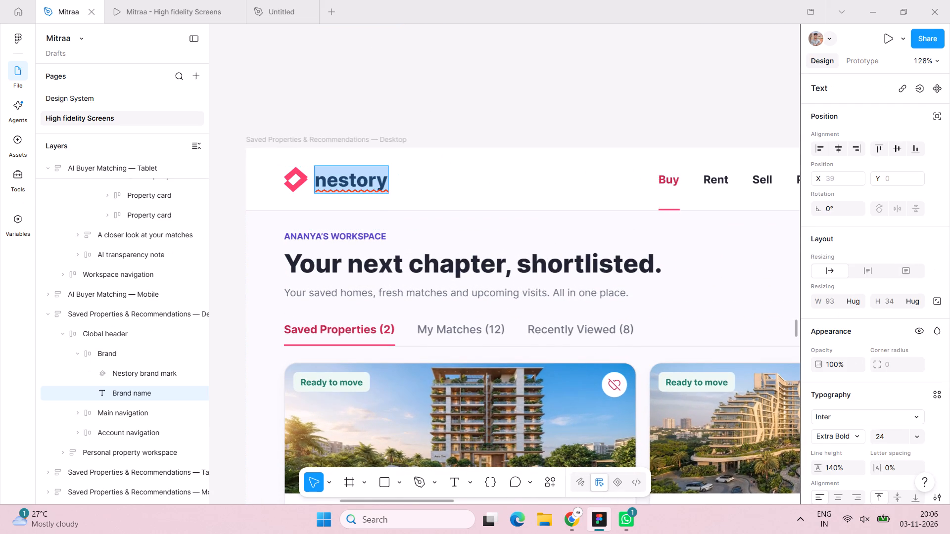
{"action": "key", "text": "ctrl+v"}
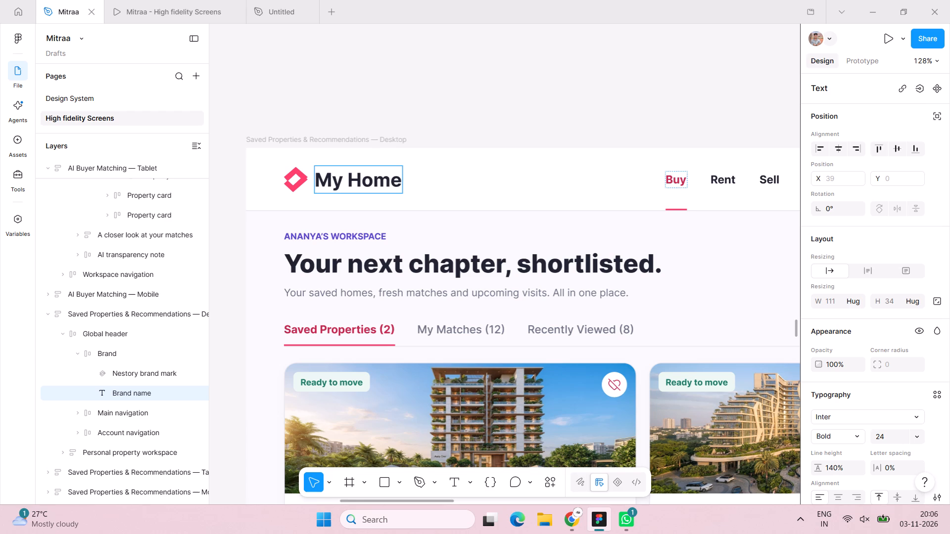
Set the Buy, Rent, Sell, Projects and AI Match labels in the Saved Properties desktop header to size 16, Semi Bold.
{"action": "scroll", "coordinate": [673, 181], "scroll_direction": "left", "scroll_amount": 4}
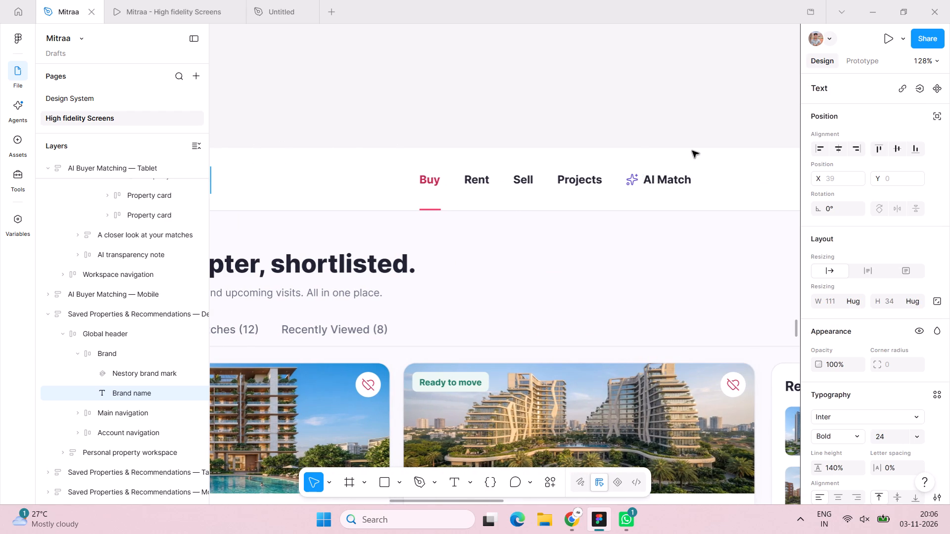
{"action": "double_click", "coordinate": [676, 183]}
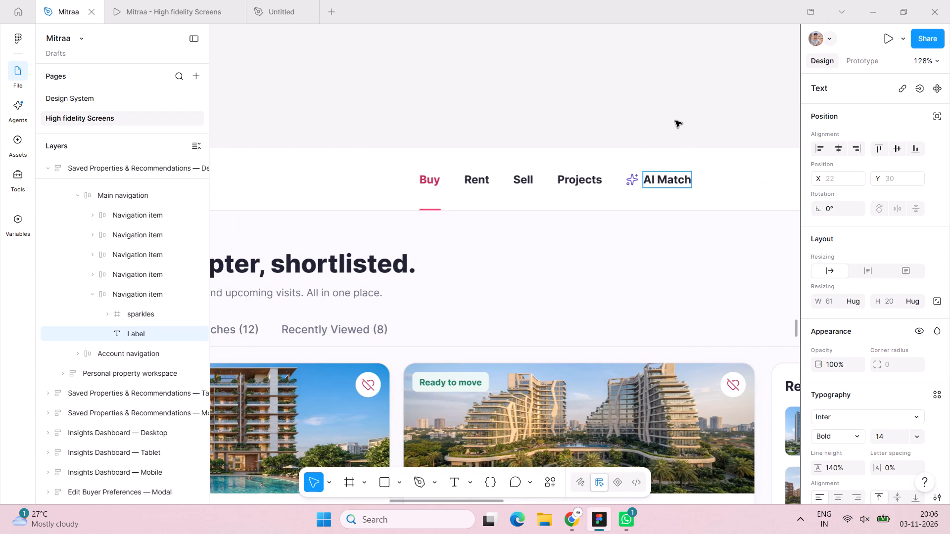
{"action": "left_click", "coordinate": [674, 85]}
{"action": "left_click", "coordinate": [665, 181]}
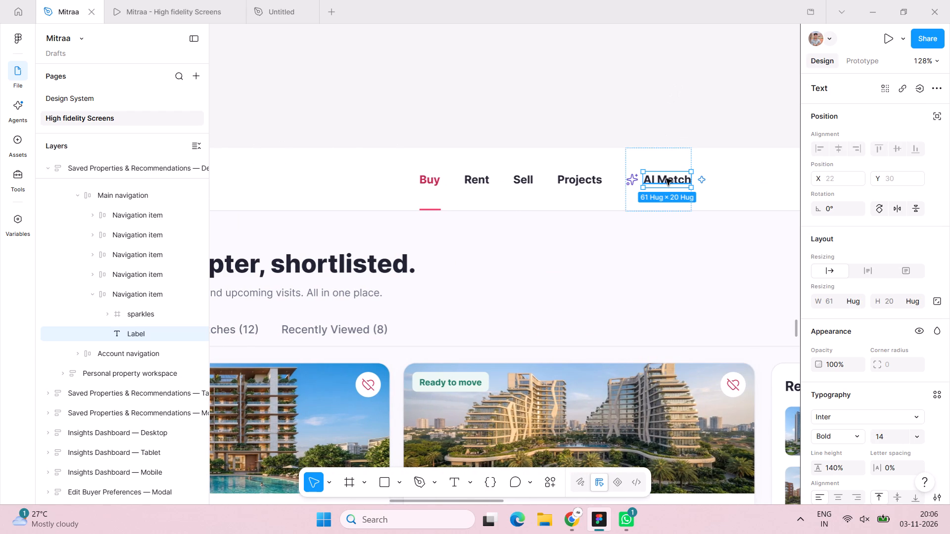
{"action": "double_click", "coordinate": [577, 178], "text": "shift"}
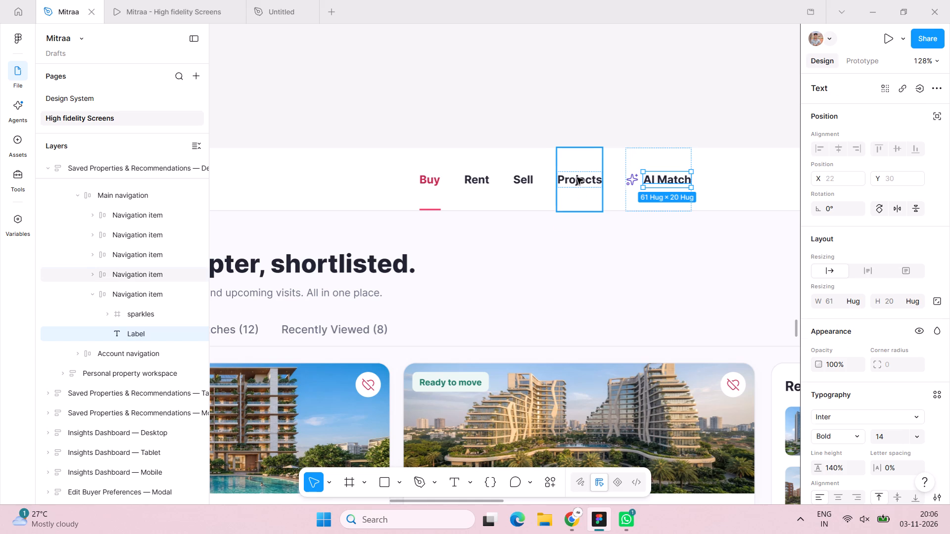
{"action": "double_click", "coordinate": [525, 184], "text": "shift"}
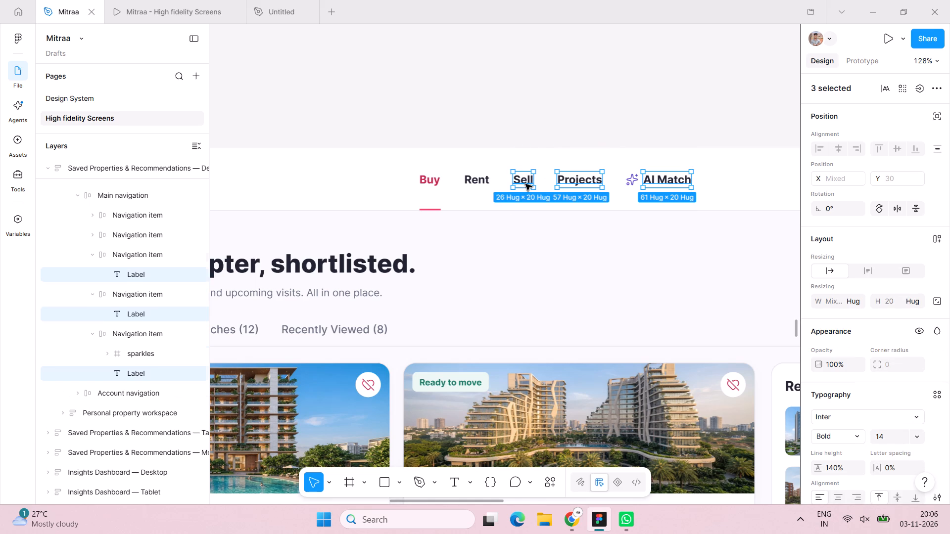
{"action": "double_click", "coordinate": [469, 178], "text": "shift"}
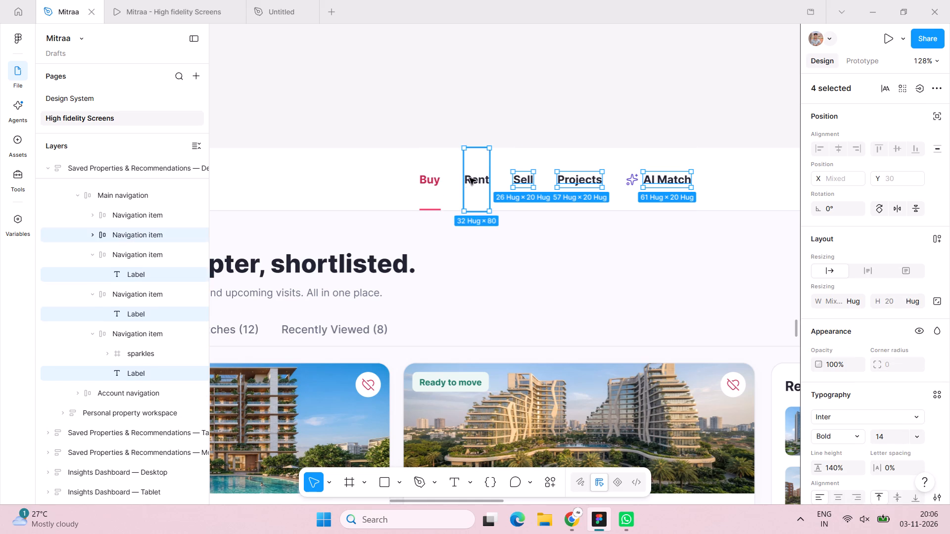
{"action": "double_click", "coordinate": [427, 181], "text": "shift"}
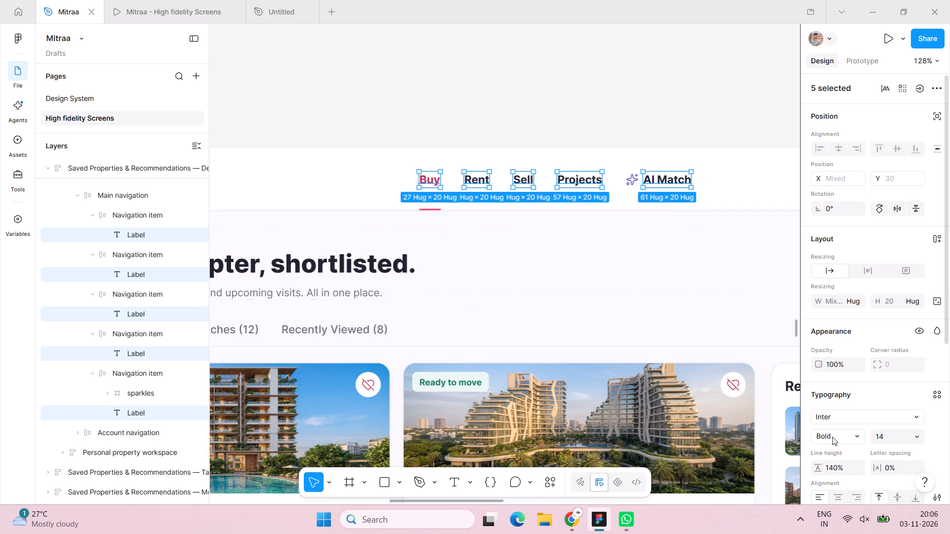
{"action": "left_click", "coordinate": [888, 437]}
{"action": "key", "text": "1"}
{"action": "key", "text": "6"}
{"action": "key", "text": "Return"}
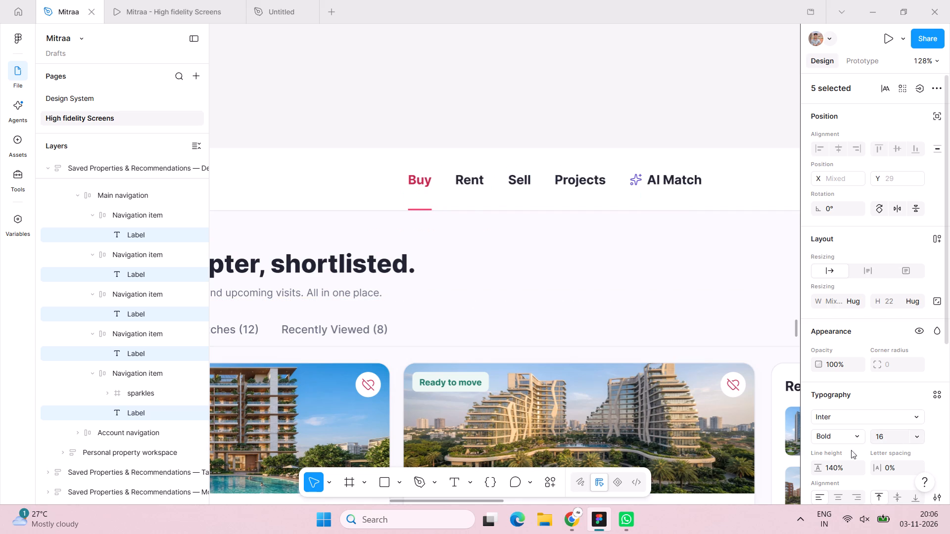
{"action": "left_click", "coordinate": [858, 437]}
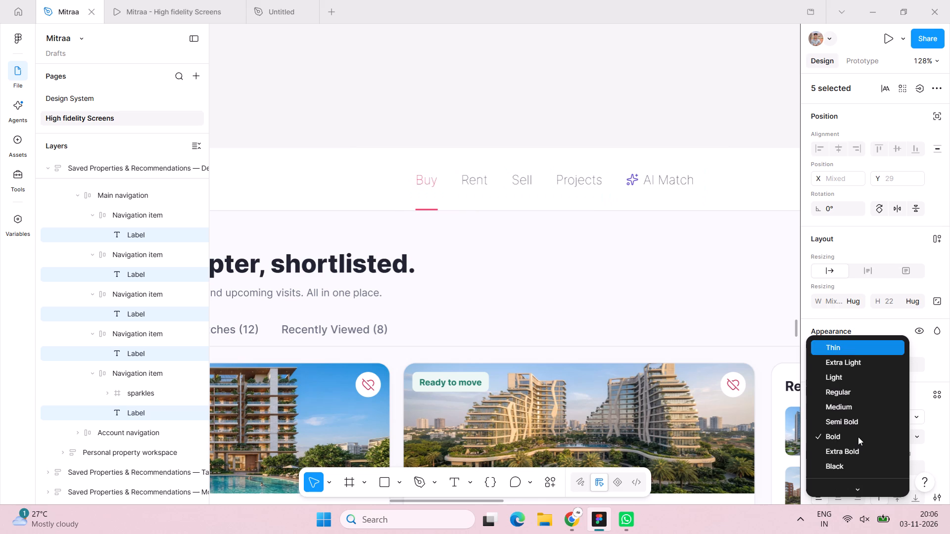
{"action": "left_click", "coordinate": [853, 419]}
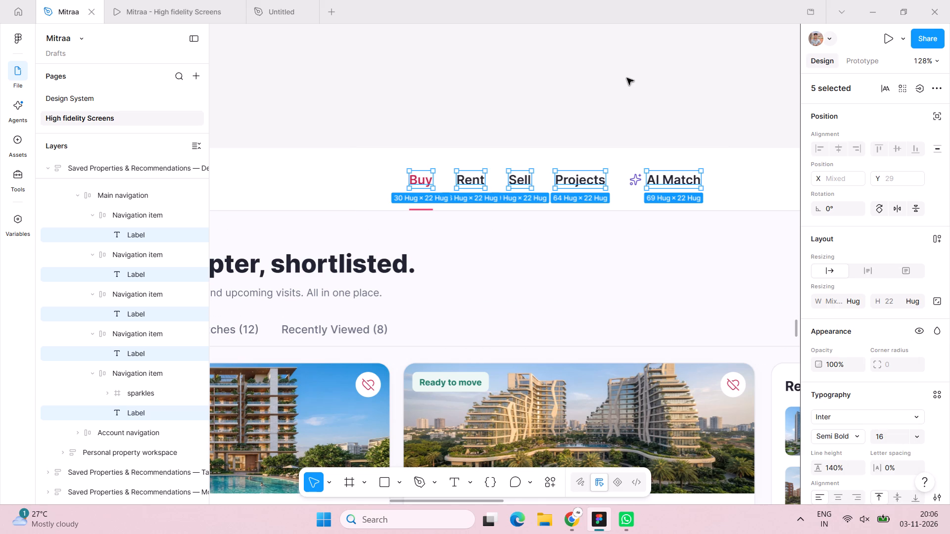
{"action": "left_click", "coordinate": [625, 78]}
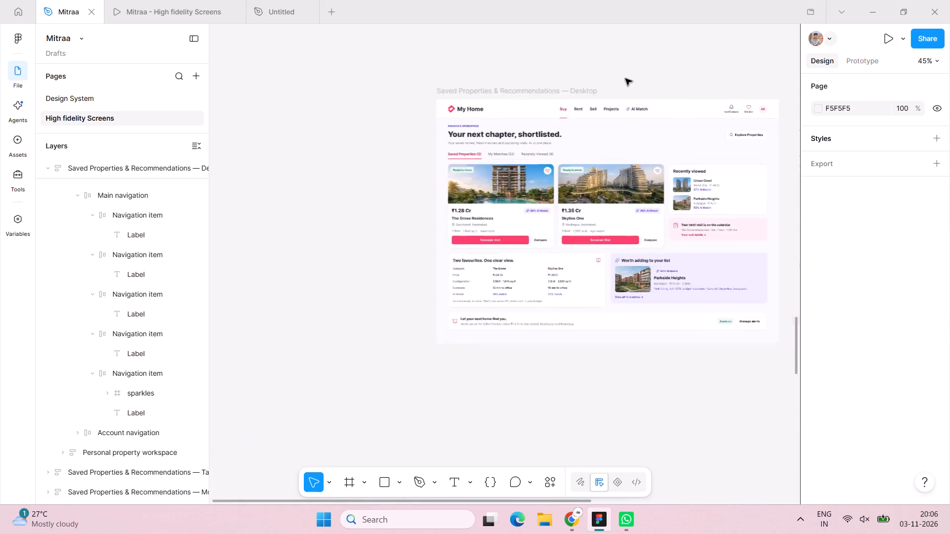
Compare the AI Match label and brand name typography in the AI Buyer Matching — Desktop header with the Saved Properties brand name.
{"action": "scroll", "coordinate": [625, 79], "scroll_direction": "up", "scroll_amount": 7}
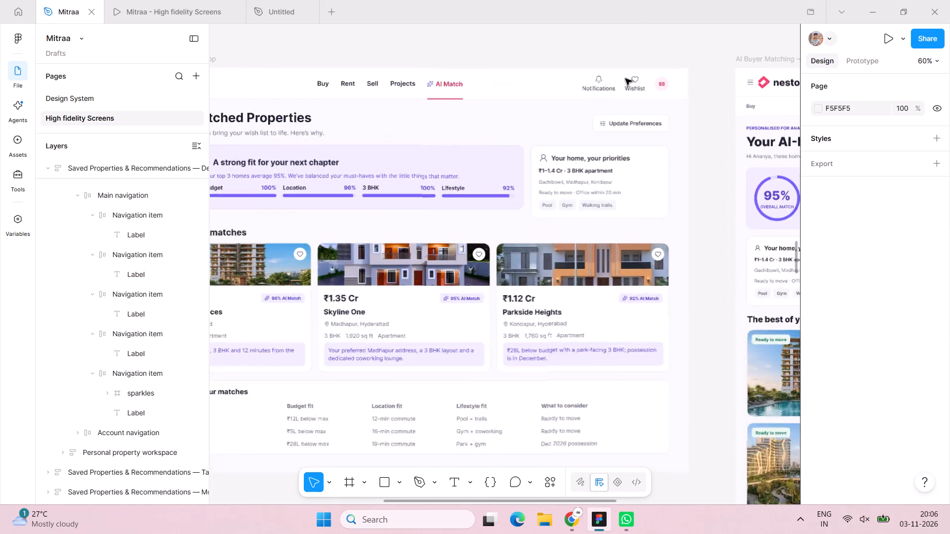
{"action": "scroll", "coordinate": [625, 79], "scroll_direction": "right", "scroll_amount": 2}
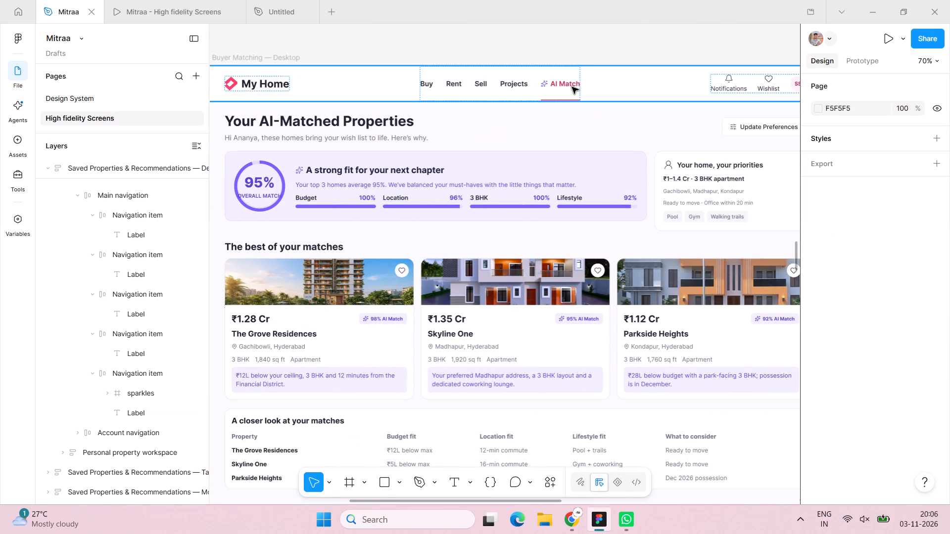
{"action": "double_click", "coordinate": [571, 82]}
{"action": "double_click", "coordinate": [571, 82]}
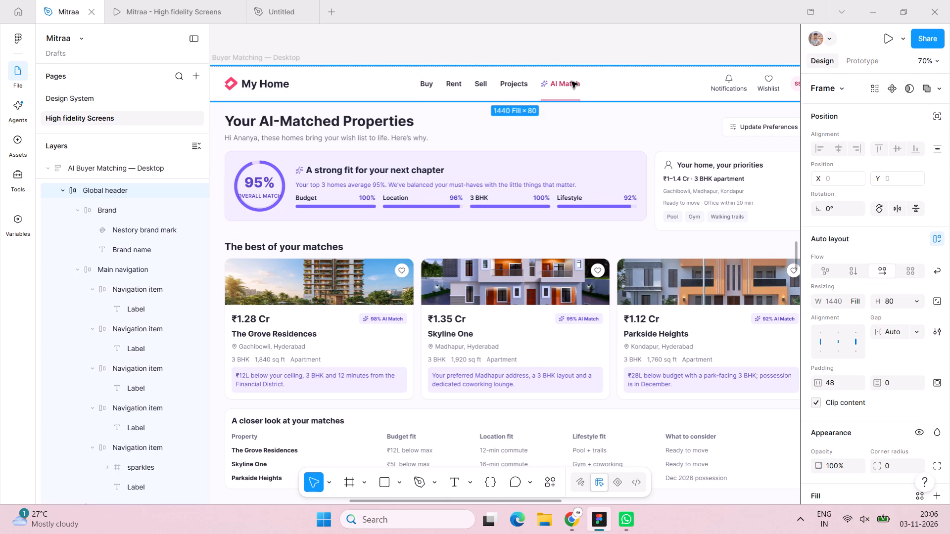
{"action": "double_click", "coordinate": [571, 82]}
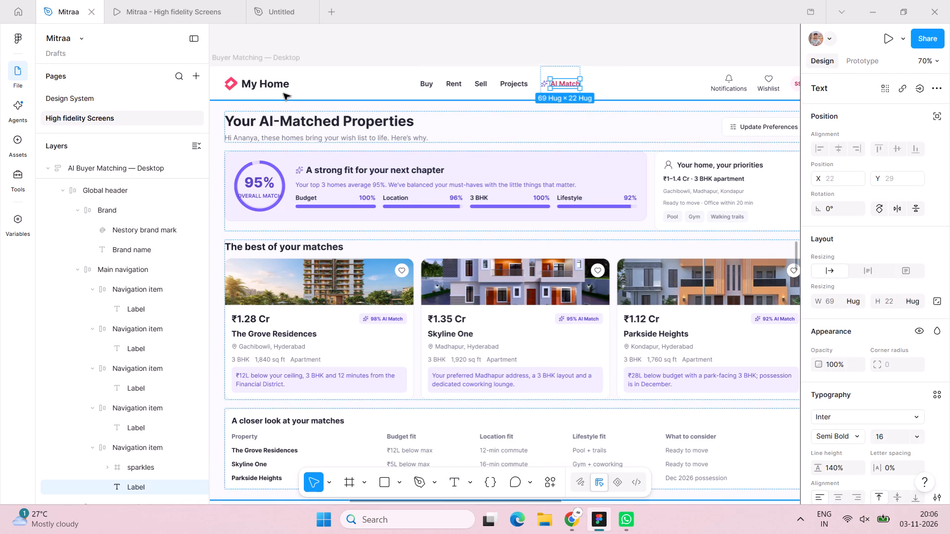
{"action": "double_click", "coordinate": [271, 82]}
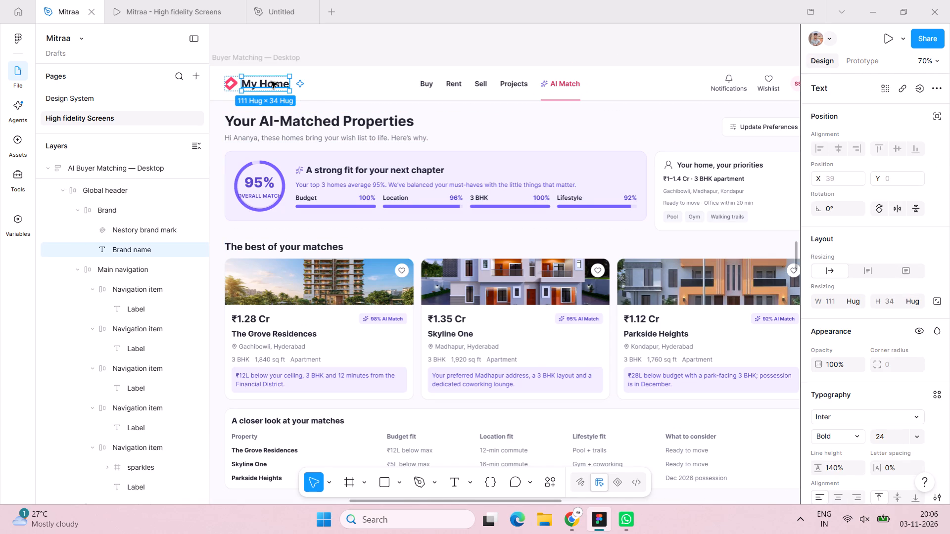
{"action": "left_click", "coordinate": [470, 37]}
{"action": "scroll", "coordinate": [470, 37], "scroll_direction": "down", "scroll_amount": 2}
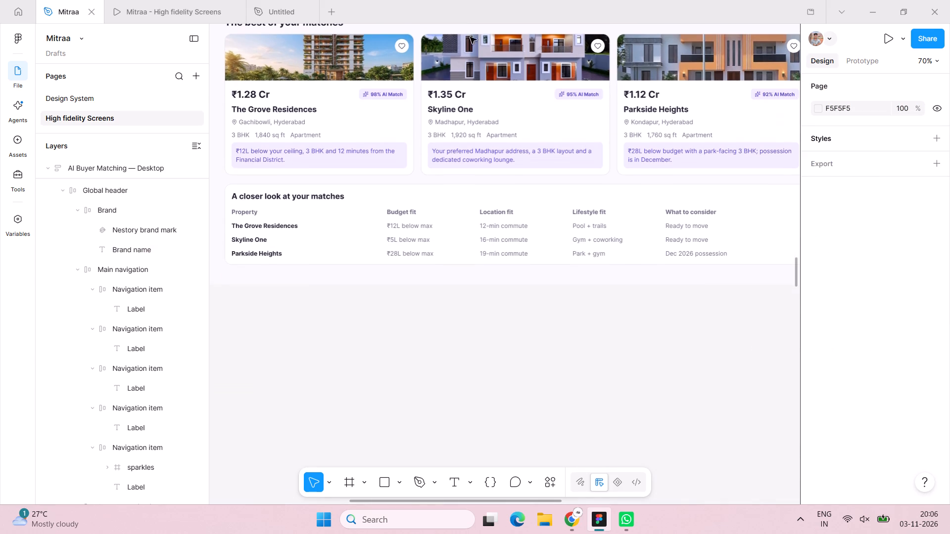
{"action": "scroll", "coordinate": [470, 37], "scroll_direction": "down", "scroll_amount": 7}
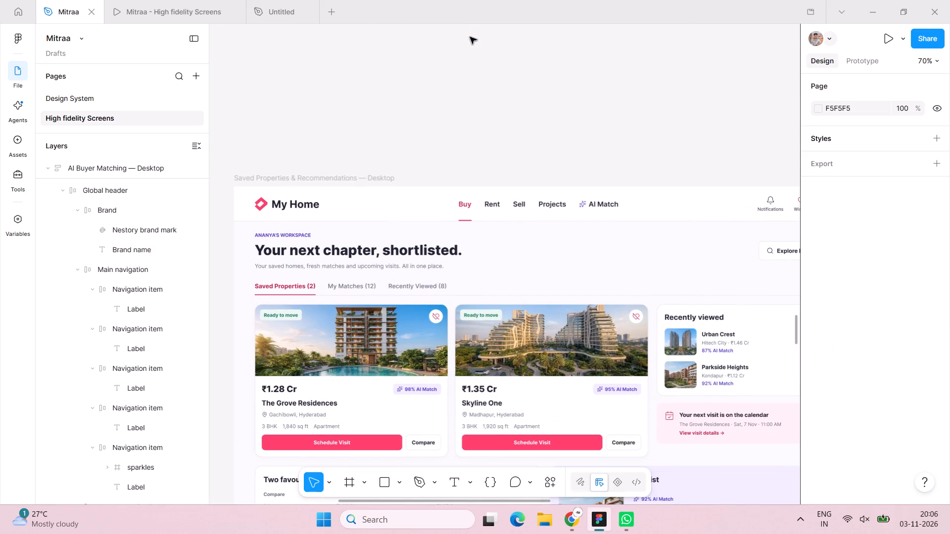
{"action": "scroll", "coordinate": [470, 37], "scroll_direction": "down", "scroll_amount": 1}
{"action": "double_click", "coordinate": [297, 188]}
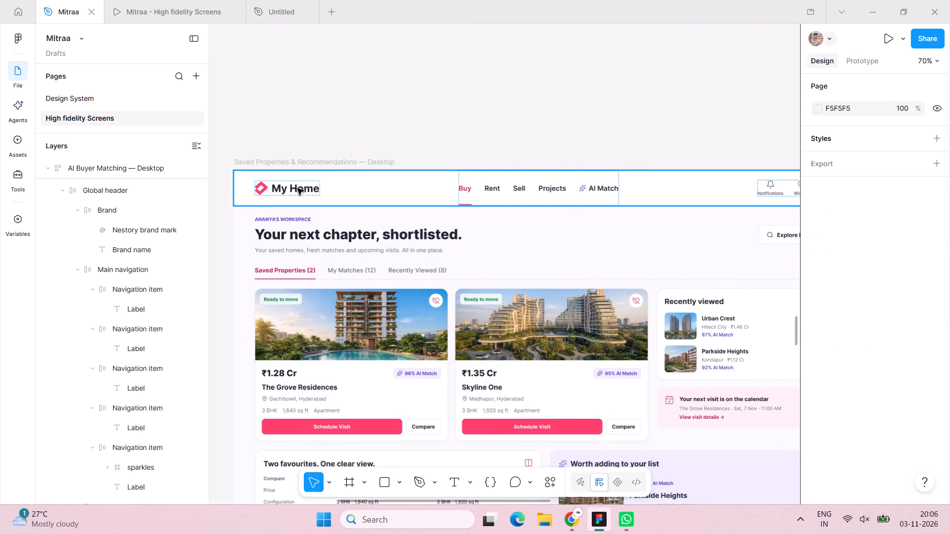
{"action": "double_click", "coordinate": [297, 188]}
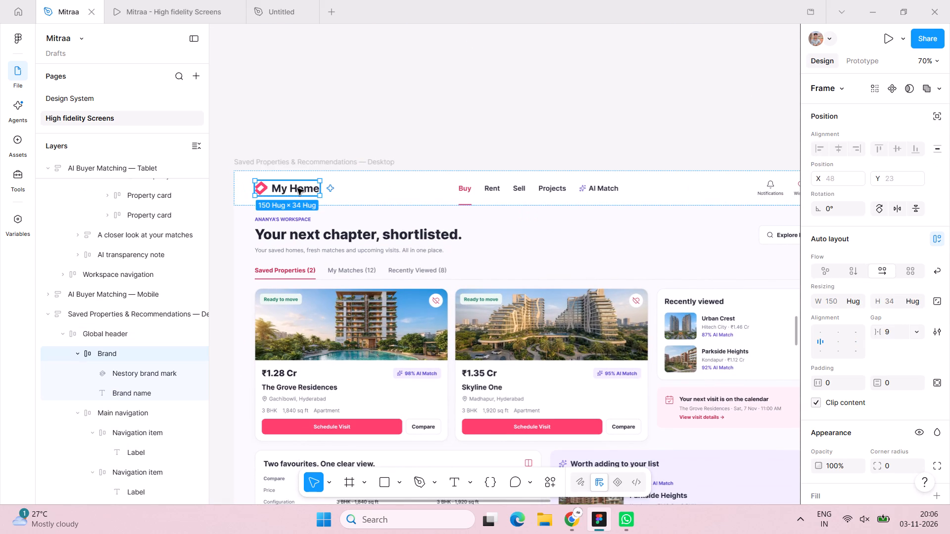
{"action": "double_click", "coordinate": [297, 188]}
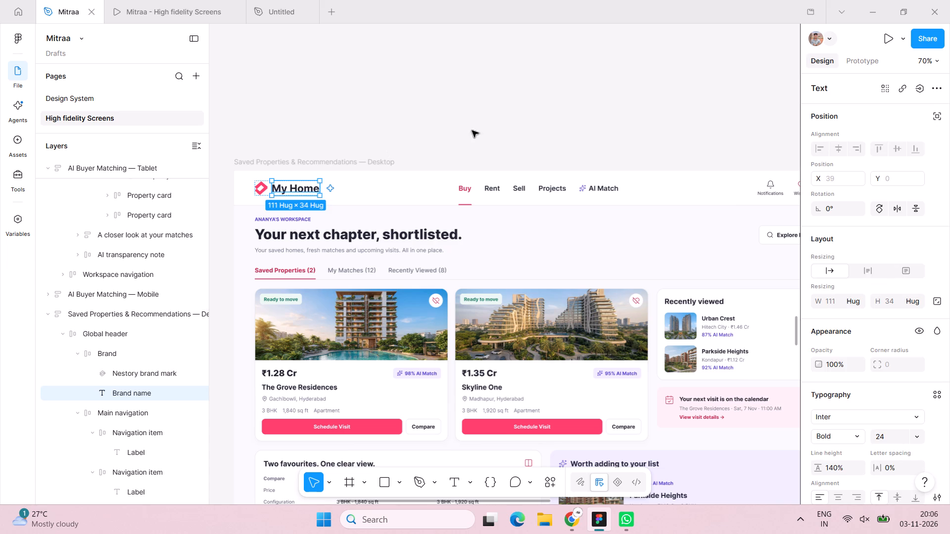
{"action": "left_click", "coordinate": [505, 122]}
Set the Notifications and Wishlist labels in the Saved Properties desktop header to font size 14.
{"action": "scroll", "coordinate": [505, 122], "scroll_direction": "left", "scroll_amount": 4}
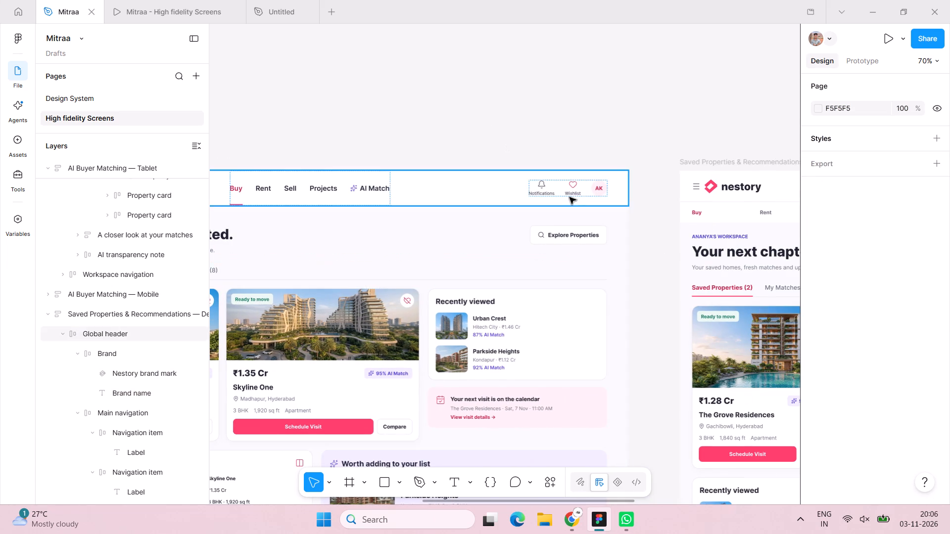
{"action": "double_click", "coordinate": [584, 184]}
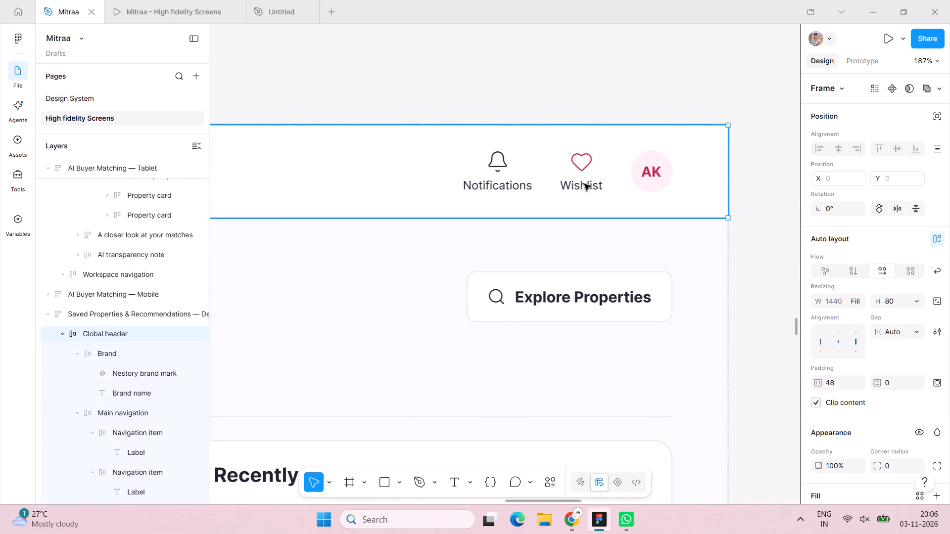
{"action": "double_click", "coordinate": [584, 184]}
{"action": "double_click", "coordinate": [584, 184]}
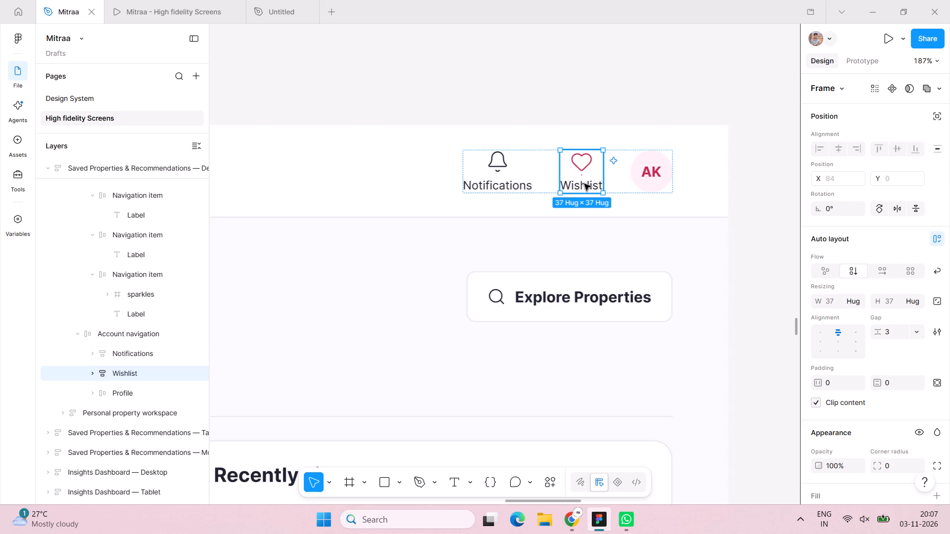
{"action": "double_click", "coordinate": [508, 187], "text": "shift"}
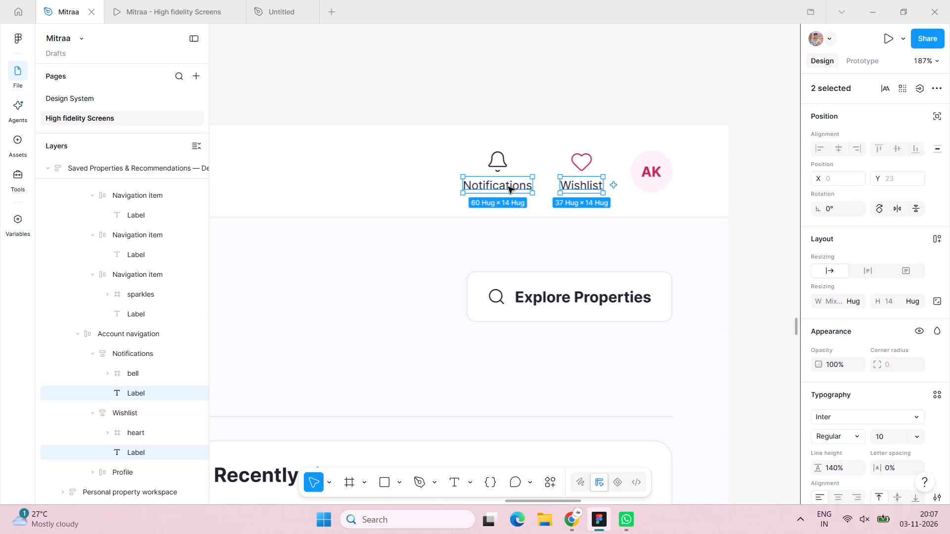
{"action": "left_click", "coordinate": [895, 438]}
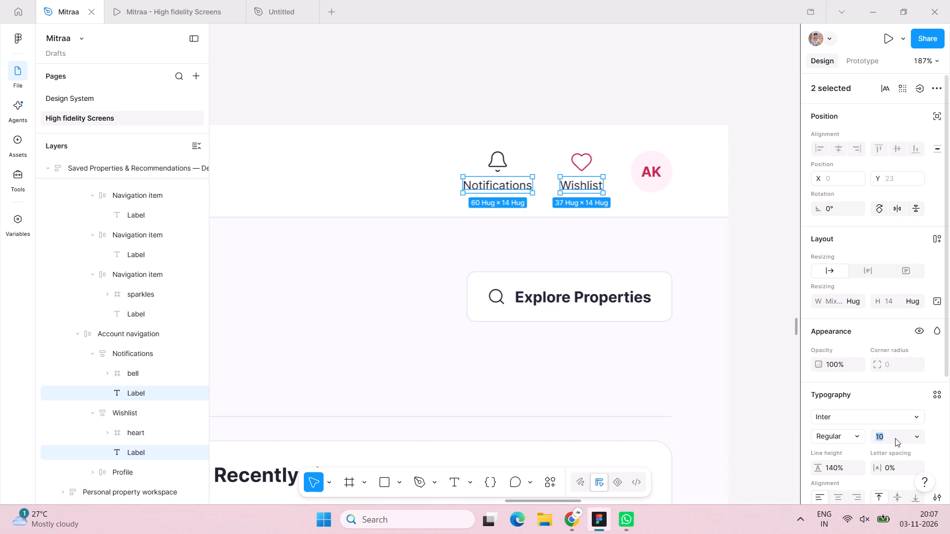
{"action": "type", "text": "14"}
{"action": "key", "text": "Return"}
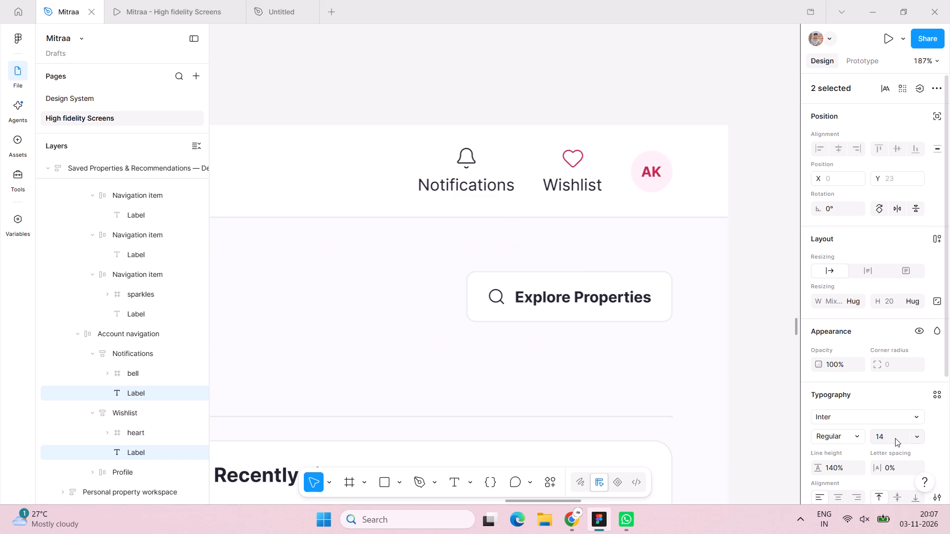
Replace the profile avatar initials in the Saved Properties desktop header with "SS".
{"action": "double_click", "coordinate": [652, 177]}
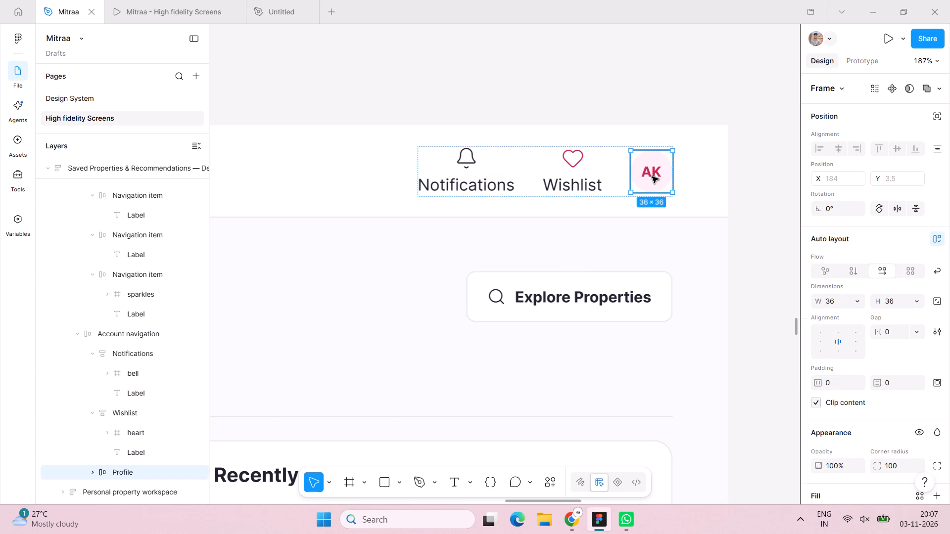
{"action": "double_click", "coordinate": [652, 177]}
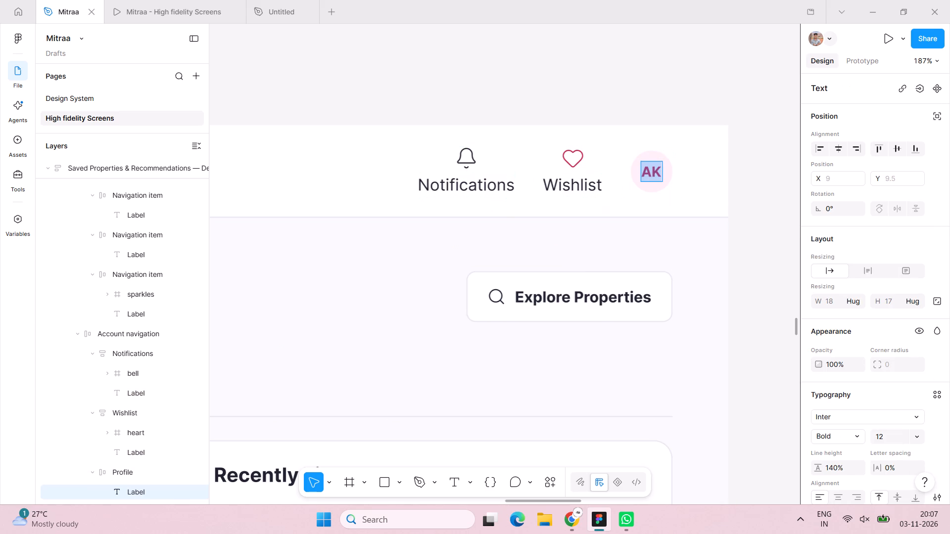
{"action": "type", "text": "SS"}
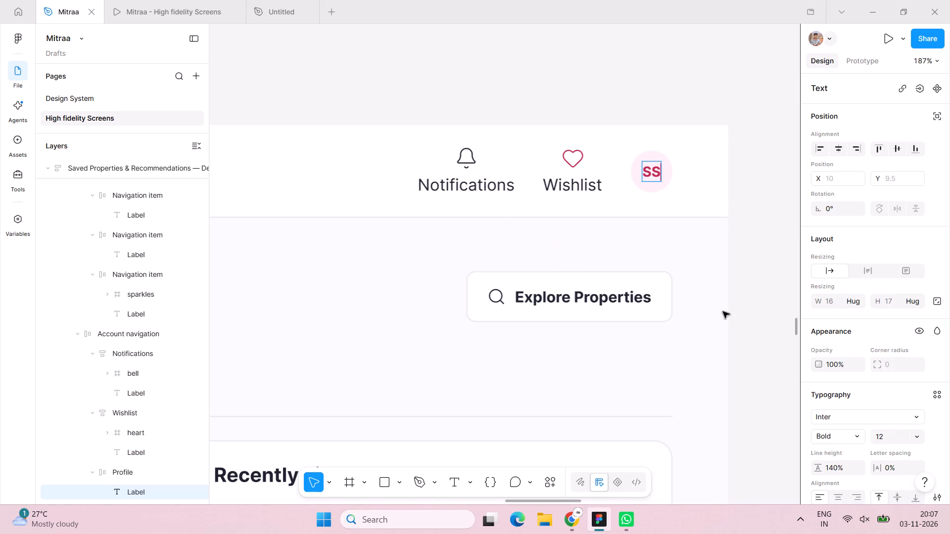
Set the Explore Properties button label to font size 14, Semi Bold.
{"action": "left_click", "coordinate": [639, 297]}
{"action": "left_click", "coordinate": [664, 322]}
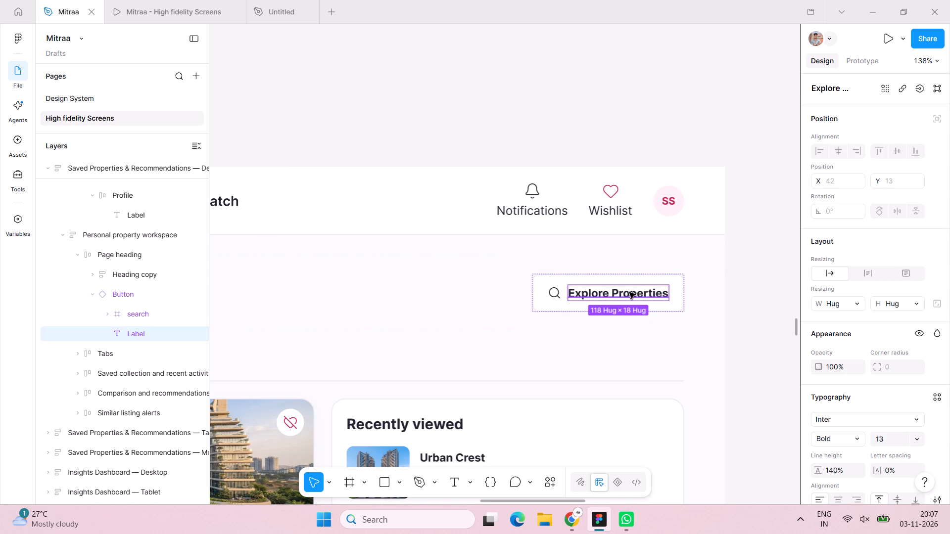
{"action": "double_click", "coordinate": [636, 292]}
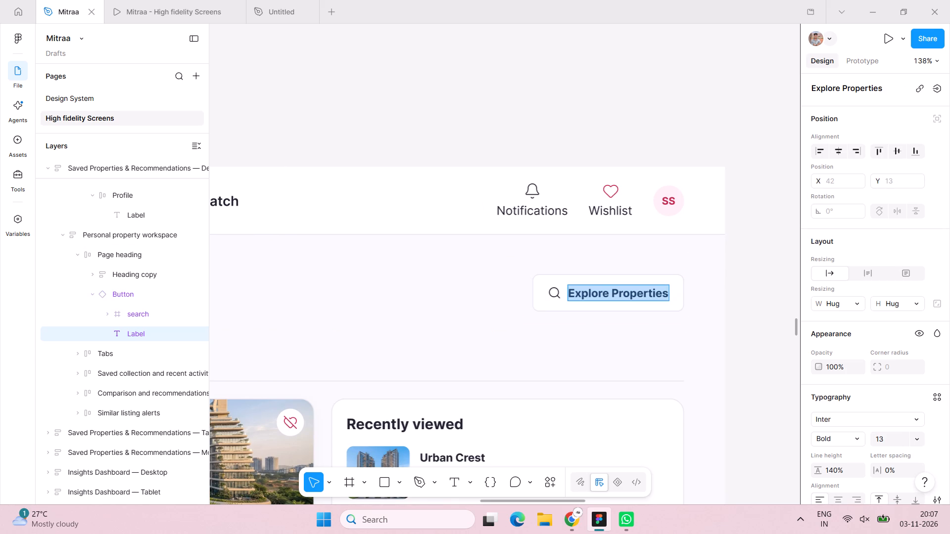
{"action": "left_click", "coordinate": [894, 436]}
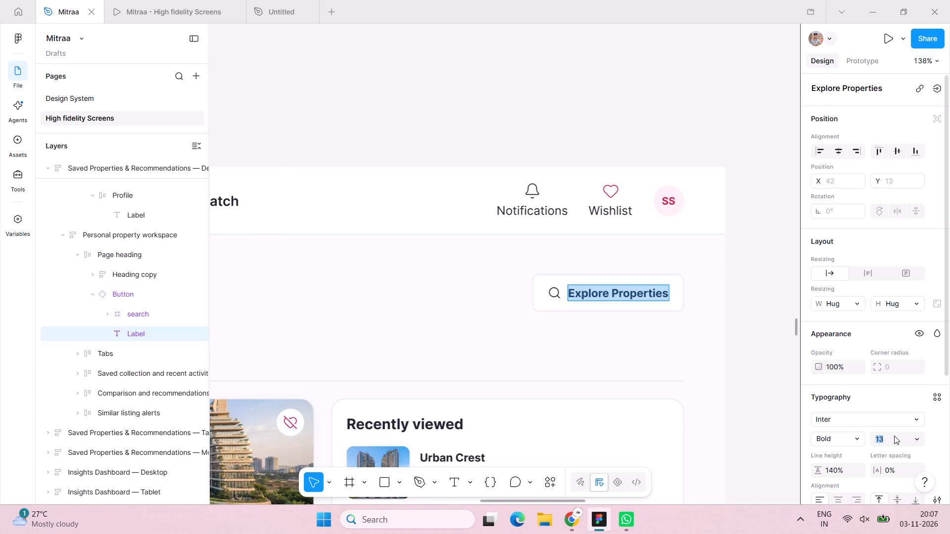
{"action": "type", "text": "14"}
{"action": "key", "text": "Return"}
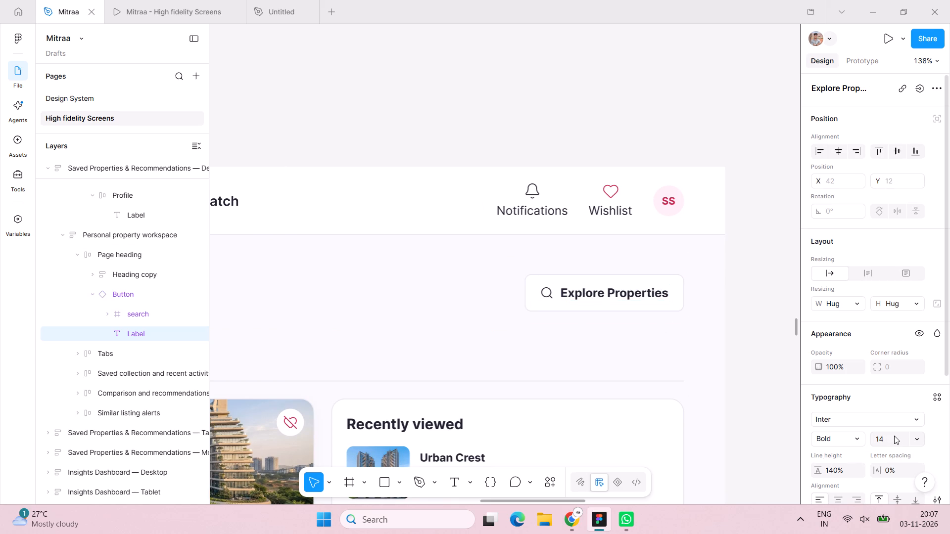
{"action": "left_click", "coordinate": [855, 435]}
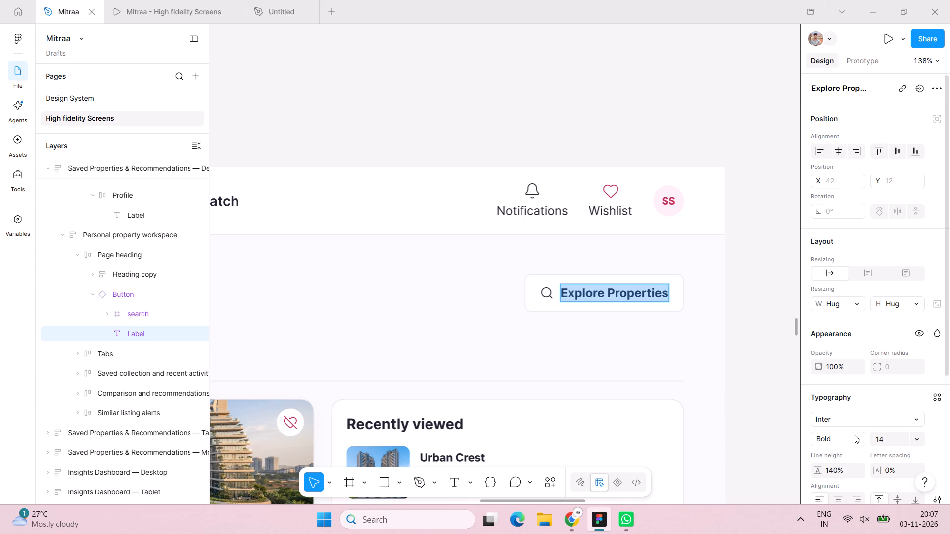
{"action": "left_click", "coordinate": [843, 422]}
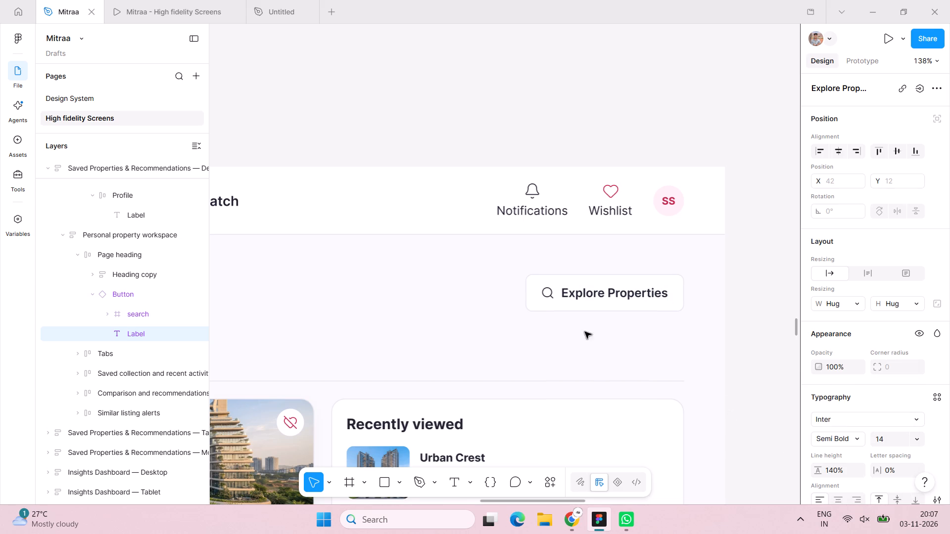
Inspect the Explore Properties button's search icon dimensions and its label's typography and fill settings.
{"action": "double_click", "coordinate": [545, 291]}
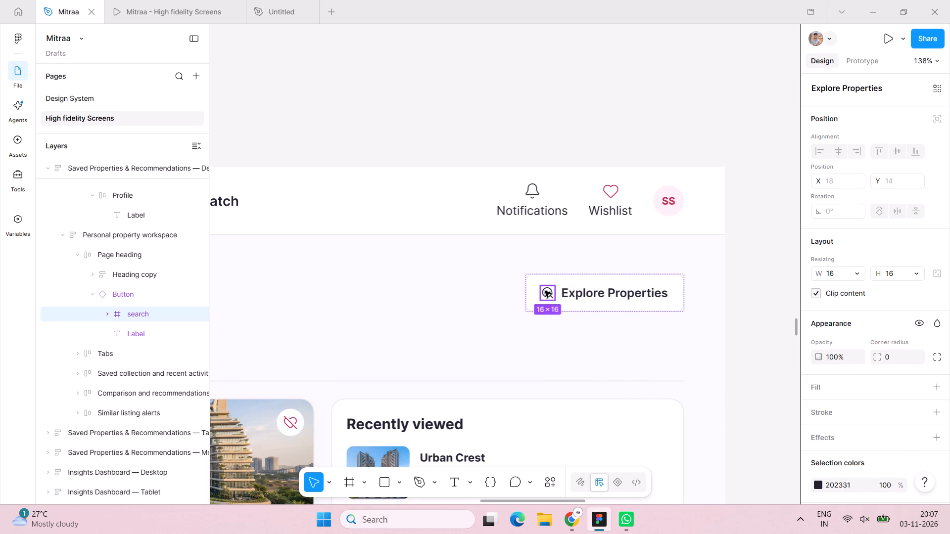
{"action": "left_click", "coordinate": [936, 270]}
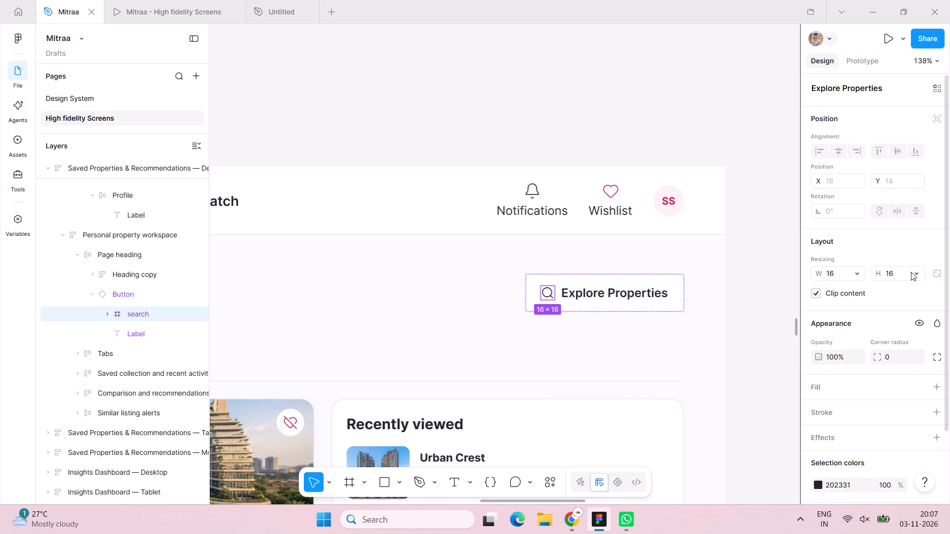
{"action": "left_click", "coordinate": [663, 282]}
{"action": "left_click", "coordinate": [745, 277]}
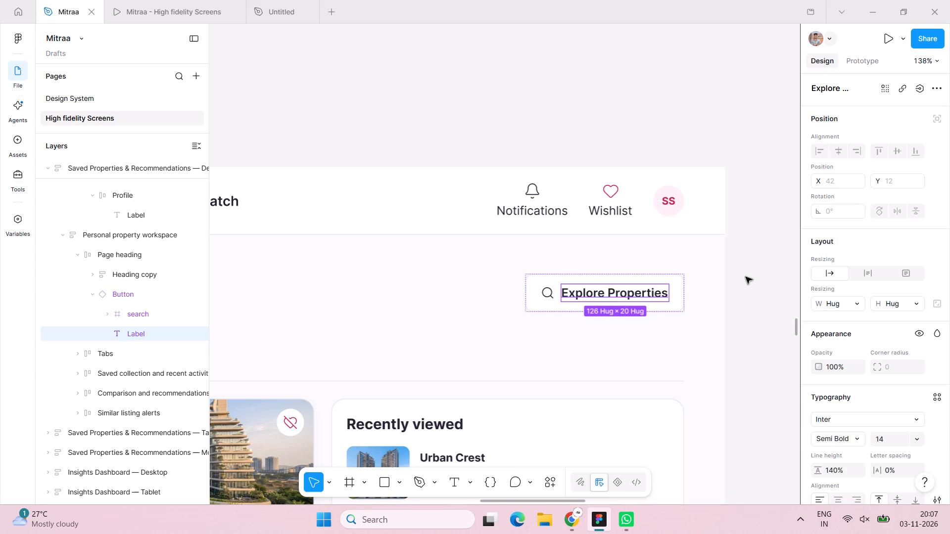
{"action": "double_click", "coordinate": [660, 292]}
{"action": "double_click", "coordinate": [660, 292]}
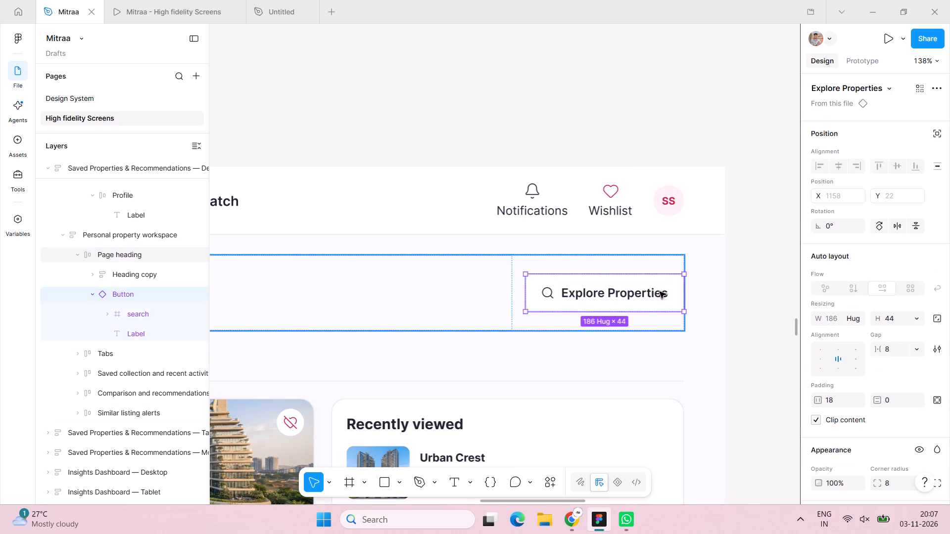
{"action": "scroll", "coordinate": [863, 364], "scroll_direction": "down", "scroll_amount": 9}
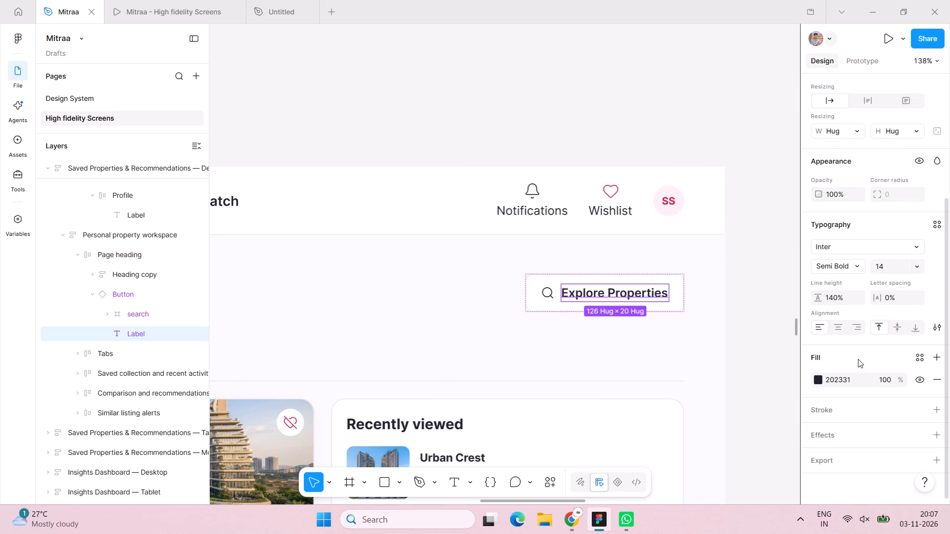
{"action": "scroll", "coordinate": [804, 361], "scroll_direction": "right", "scroll_amount": 3}
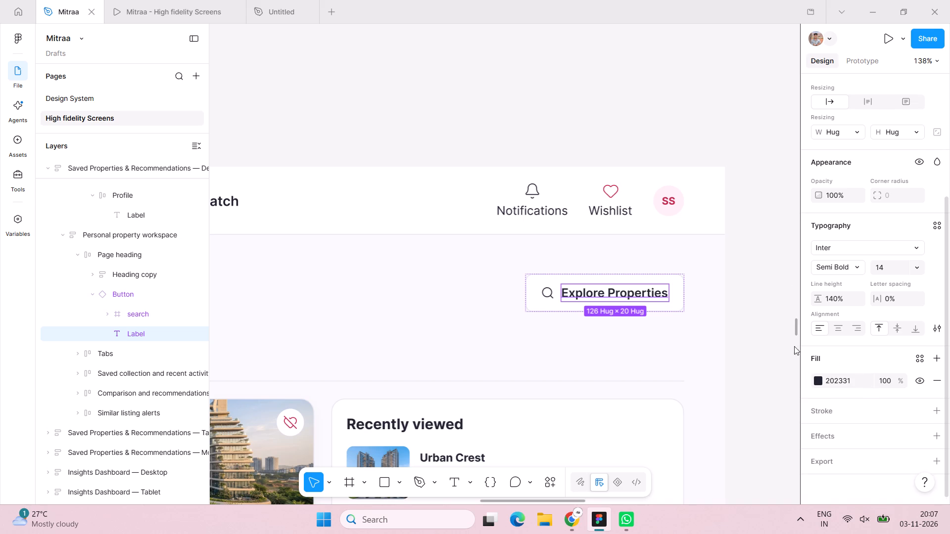
{"action": "left_click", "coordinate": [777, 235]}
Compare the Wishlist label typography in the AI Buyer Matching — Desktop header with the Wishlist label in the Saved Properties desktop header.
{"action": "scroll", "coordinate": [776, 235], "scroll_direction": "right", "scroll_amount": 1}
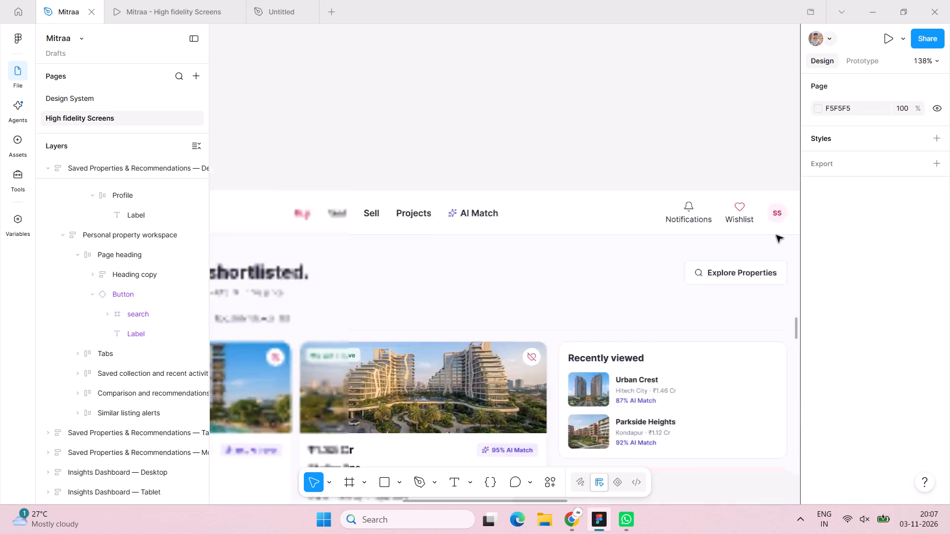
{"action": "scroll", "coordinate": [776, 235], "scroll_direction": "up", "scroll_amount": 7}
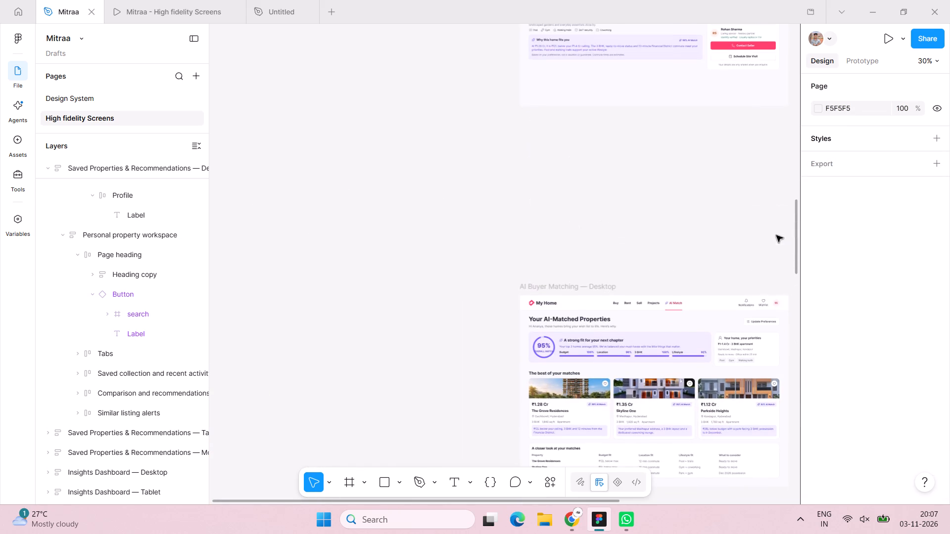
{"action": "scroll", "coordinate": [748, 302], "scroll_direction": "left", "scroll_amount": 3}
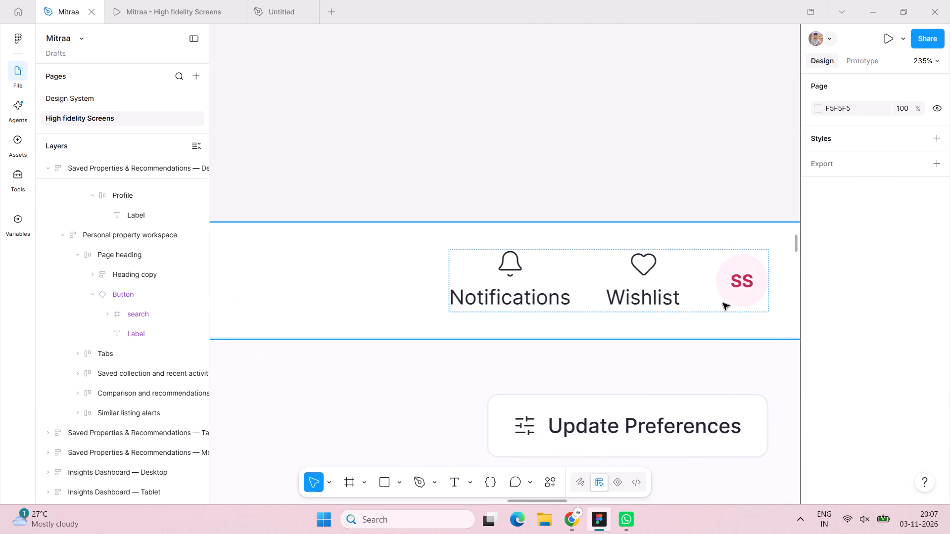
{"action": "triple_click", "coordinate": [650, 295]}
{"action": "double_click", "coordinate": [650, 295]}
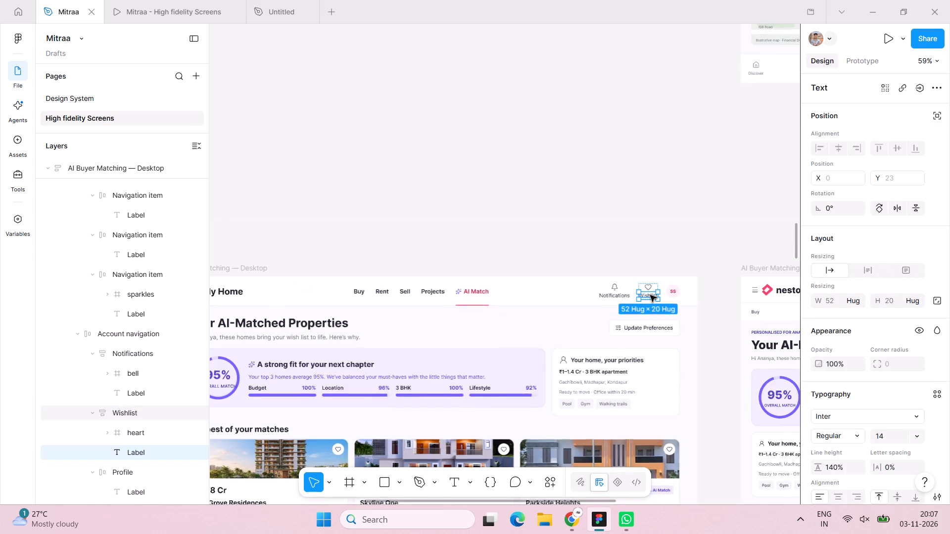
{"action": "scroll", "coordinate": [650, 295], "scroll_direction": "down", "scroll_amount": 11}
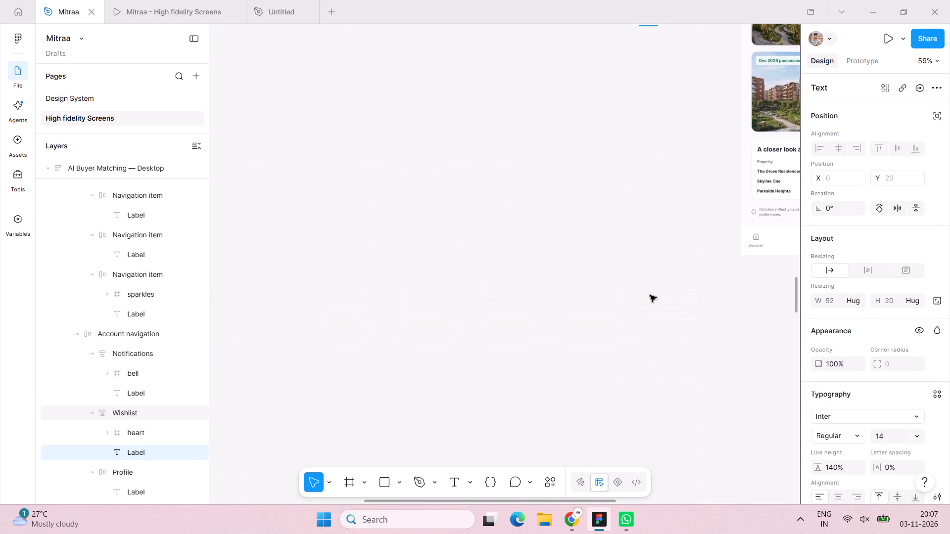
{"action": "scroll", "coordinate": [650, 295], "scroll_direction": "down", "scroll_amount": 4}
{"action": "scroll", "coordinate": [650, 295], "scroll_direction": "up", "scroll_amount": 1}
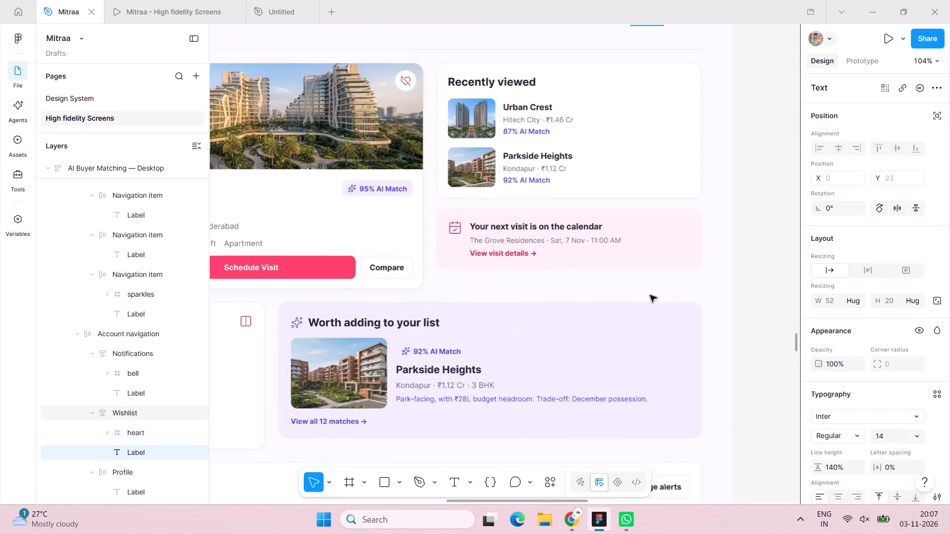
{"action": "scroll", "coordinate": [650, 295], "scroll_direction": "up", "scroll_amount": 3}
{"action": "scroll", "coordinate": [625, 106], "scroll_direction": "up", "scroll_amount": 1}
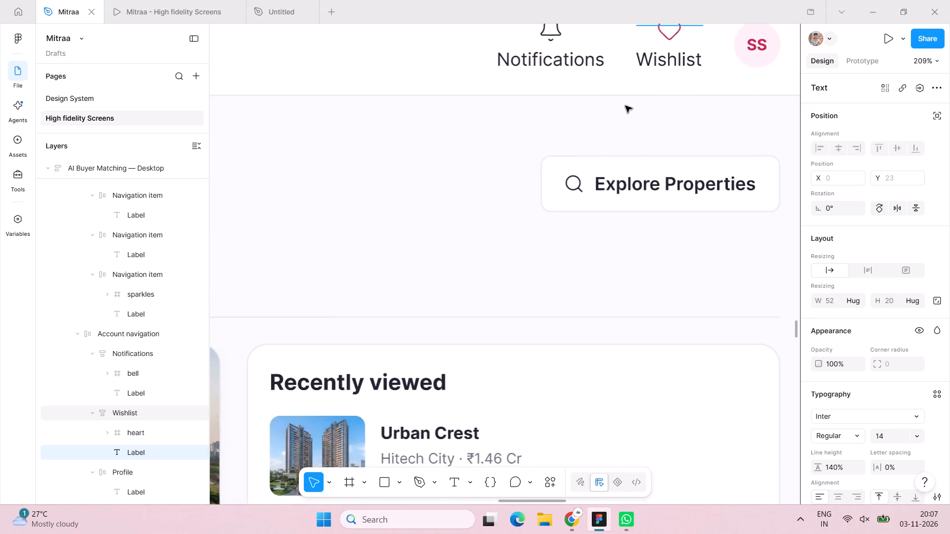
{"action": "scroll", "coordinate": [625, 106], "scroll_direction": "up", "scroll_amount": 1}
{"action": "double_click", "coordinate": [643, 112]}
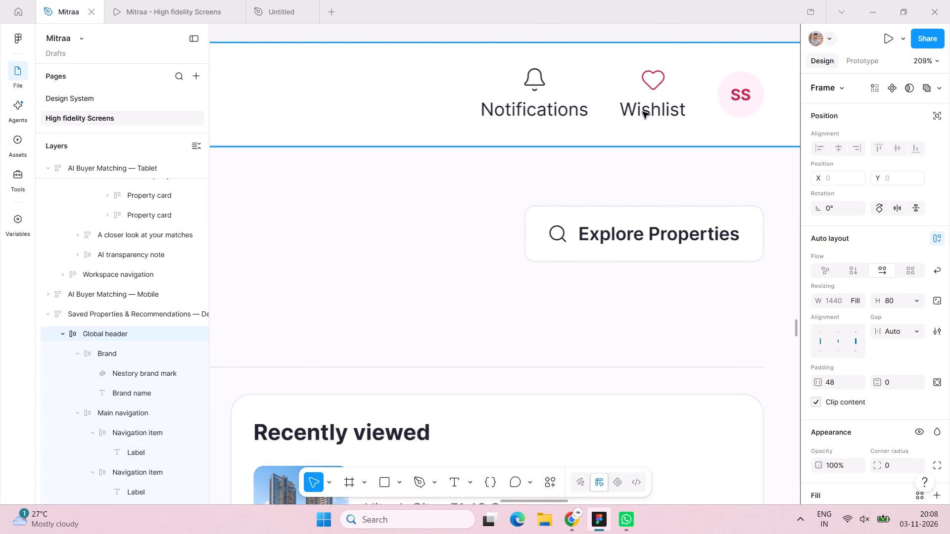
{"action": "double_click", "coordinate": [644, 112]}
{"action": "double_click", "coordinate": [644, 111]}
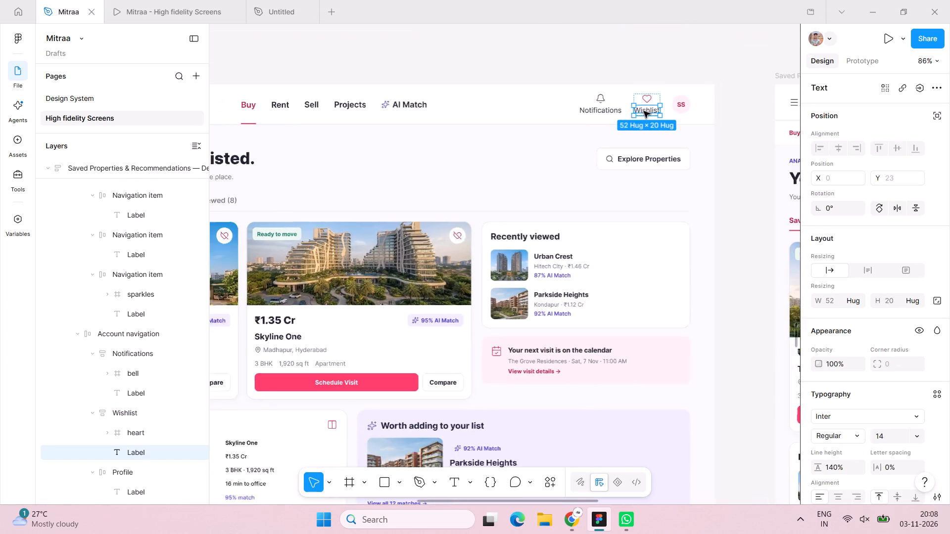
{"action": "scroll", "coordinate": [644, 111], "scroll_direction": "right", "scroll_amount": 2}
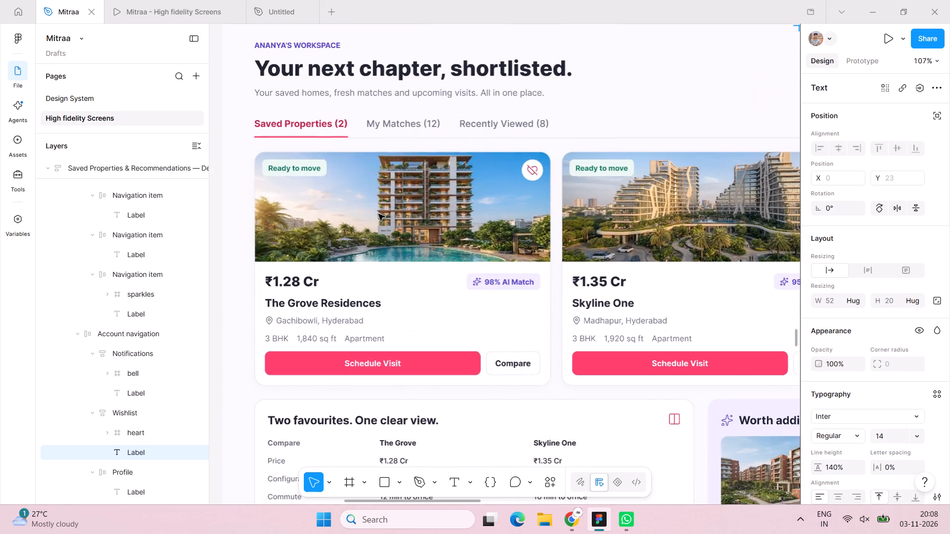
Delete the purple workspace eyebrow text above the page title in the Saved Properties desktop screen.
{"action": "scroll", "coordinate": [379, 214], "scroll_direction": "up", "scroll_amount": 1}
{"action": "double_click", "coordinate": [312, 121]}
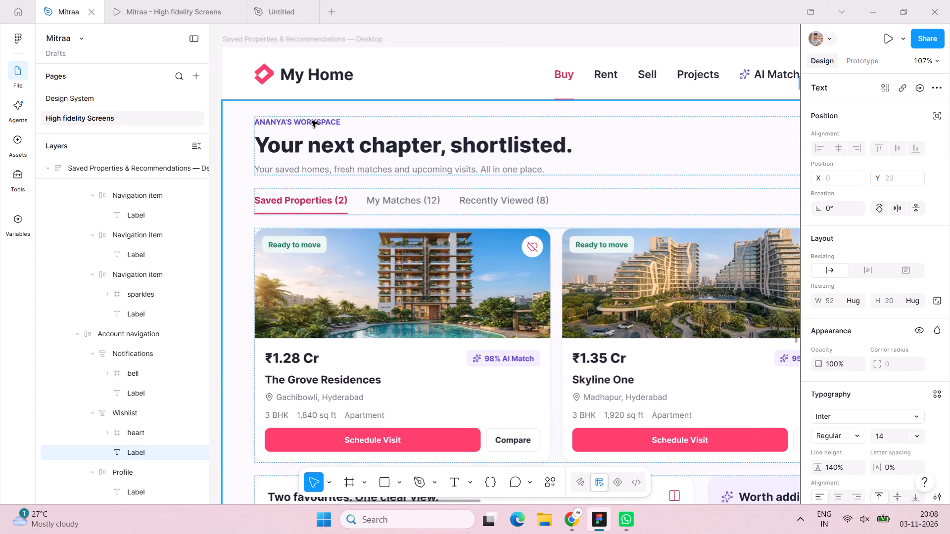
{"action": "double_click", "coordinate": [312, 121]}
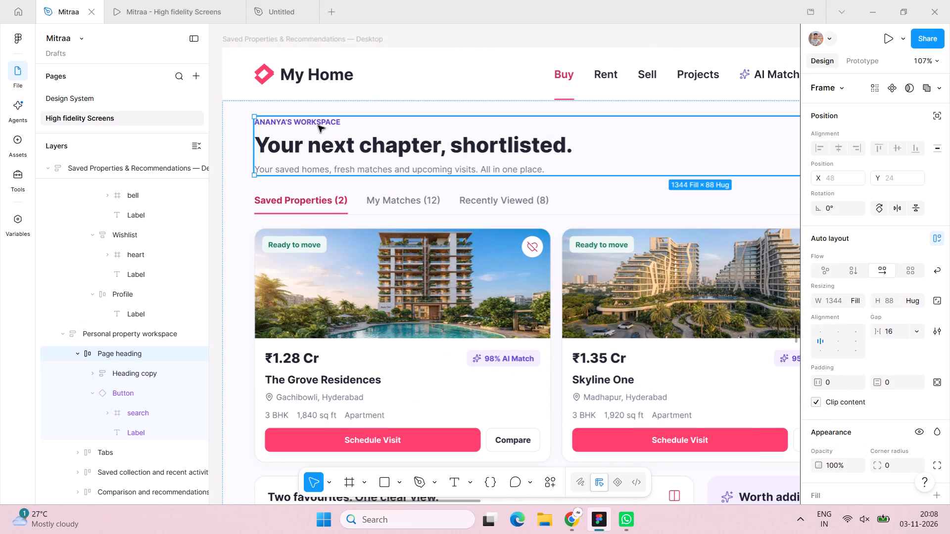
{"action": "triple_click", "coordinate": [318, 126]}
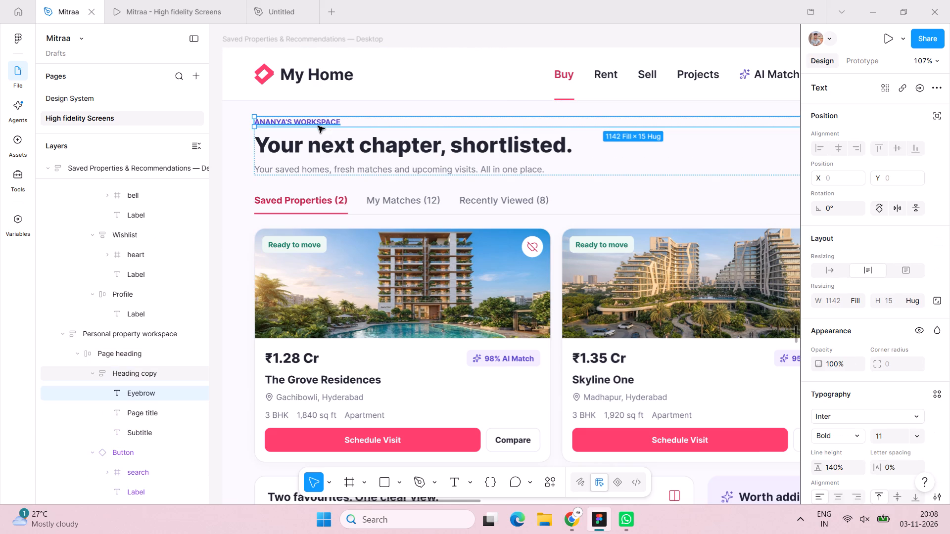
{"action": "key", "text": "BackSpace"}
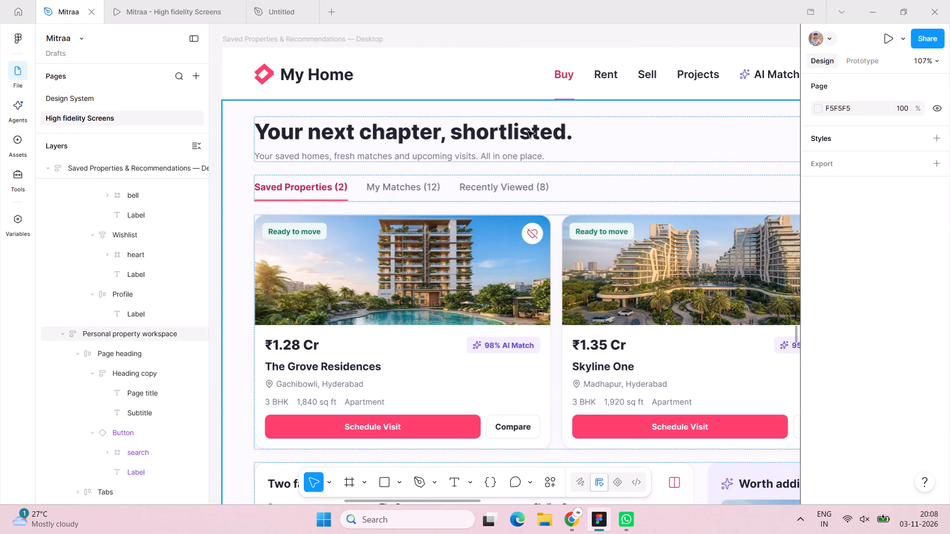
Set the "Your next chapter, shortlisted." page title to Bold weight.
{"action": "double_click", "coordinate": [528, 131]}
{"action": "double_click", "coordinate": [528, 131]}
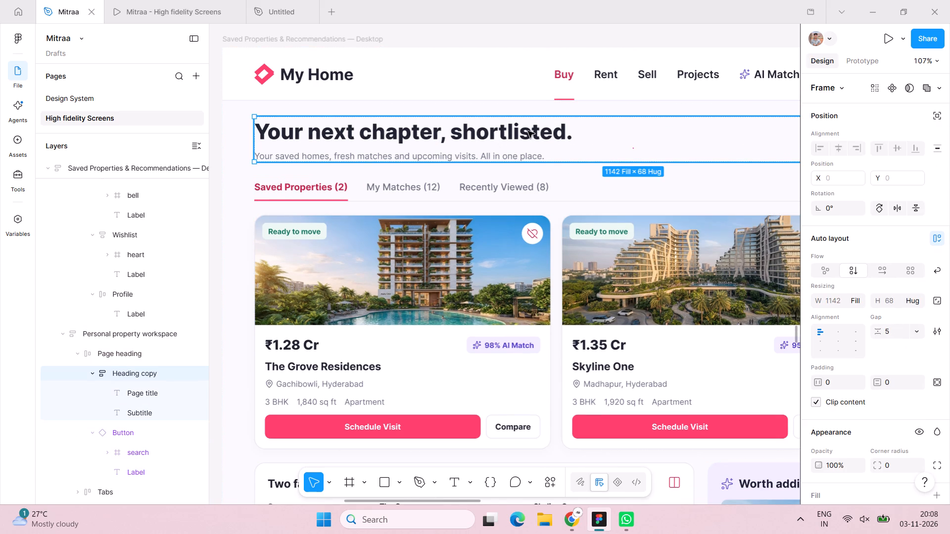
{"action": "double_click", "coordinate": [528, 131]}
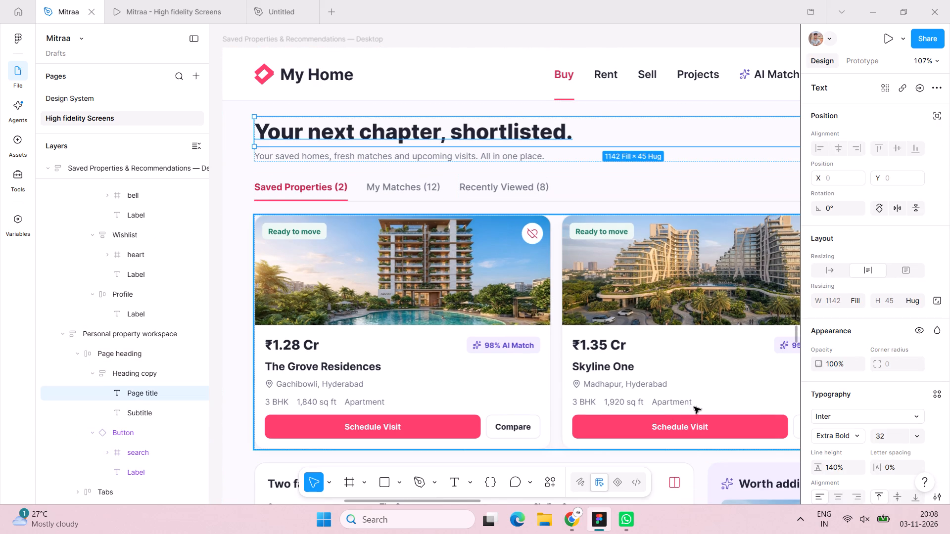
{"action": "left_click", "coordinate": [853, 432]}
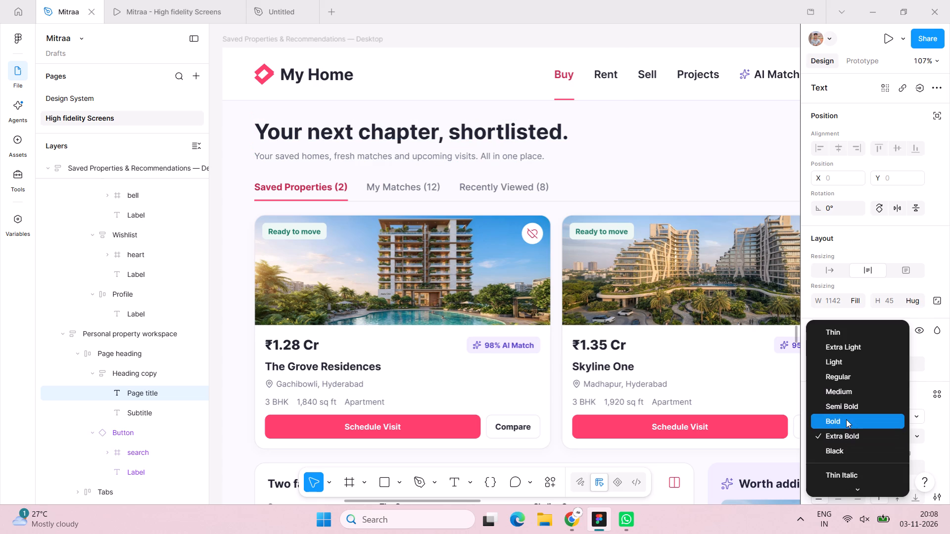
{"action": "left_click", "coordinate": [846, 419]}
Set the subtitle under the page title, starting "Your saved homes", to font size 16.
{"action": "double_click", "coordinate": [532, 158]}
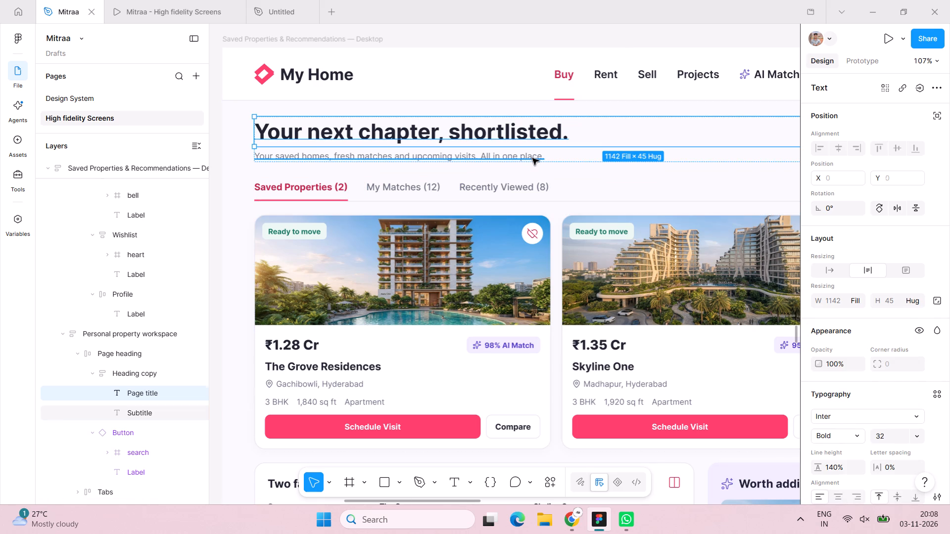
{"action": "left_click", "coordinate": [890, 440]}
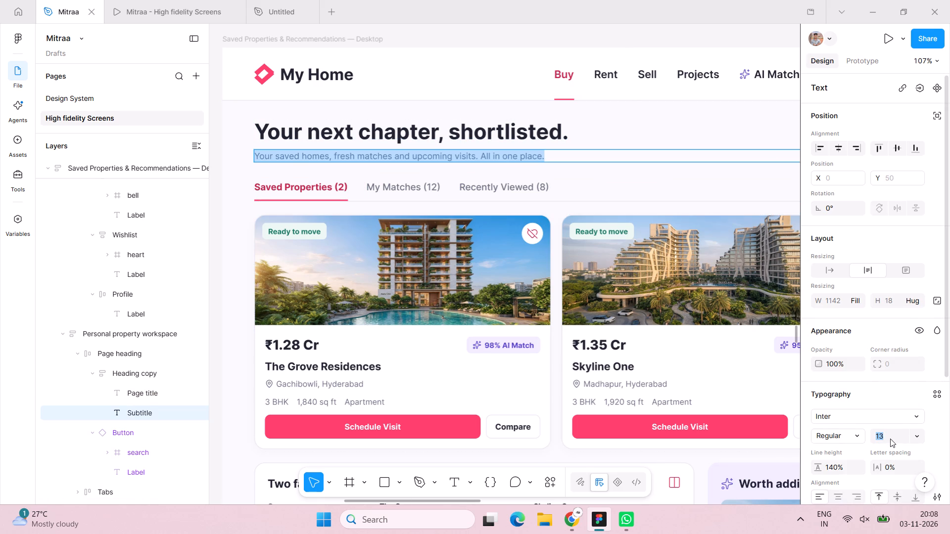
{"action": "type", "text": "16"}
{"action": "key", "text": "Return"}
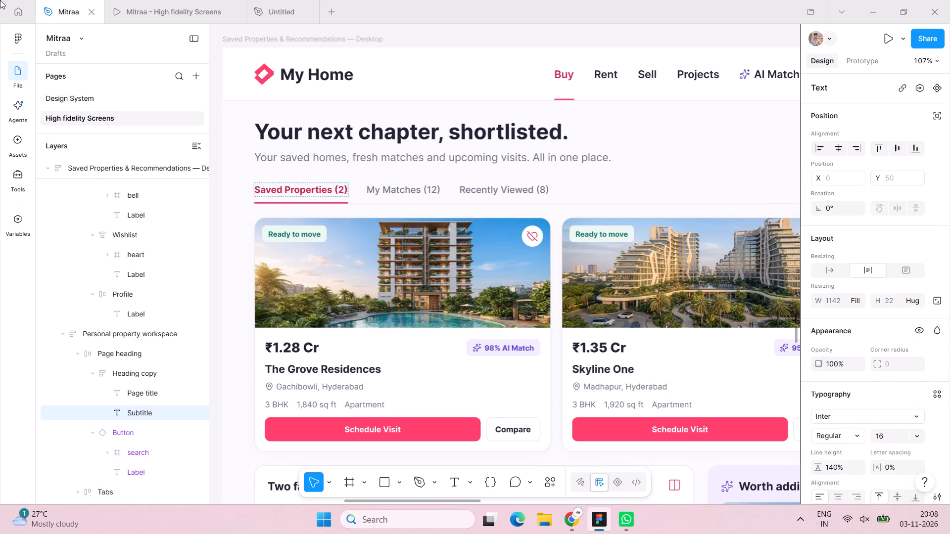
{"action": "left_click", "coordinate": [451, 125]}
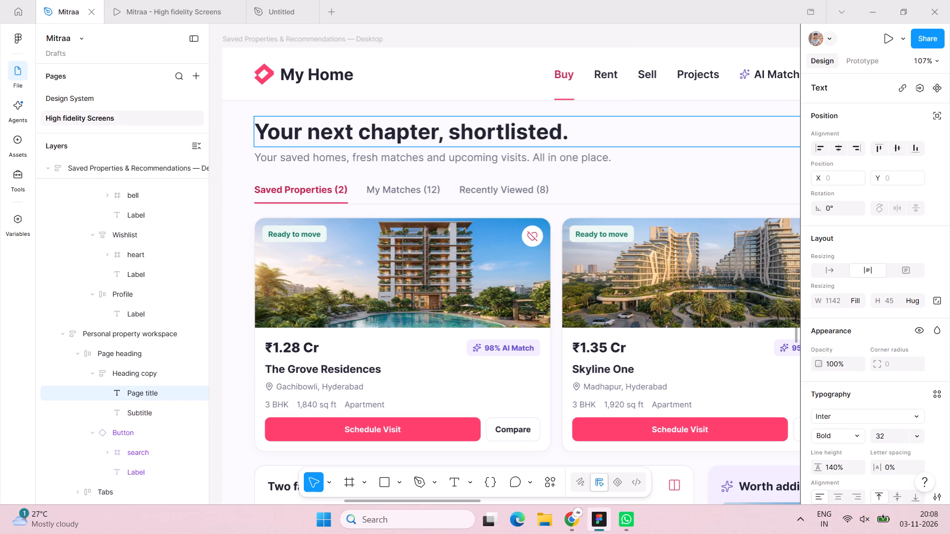
{"action": "double_click", "coordinate": [612, 133]}
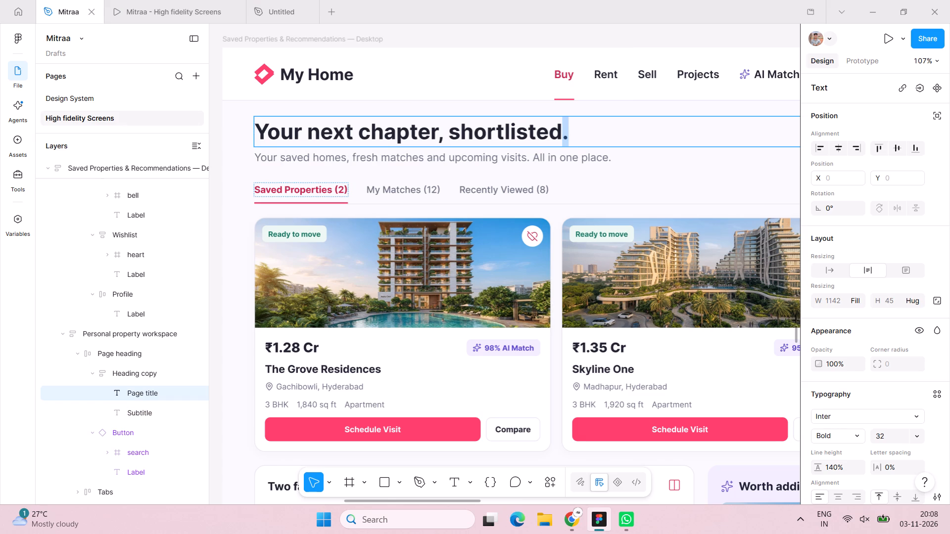
Select the Saved Properties, My Matches and Recently Viewed tab labels together.
{"action": "left_click", "coordinate": [315, 190]}
{"action": "left_click", "coordinate": [238, 219]}
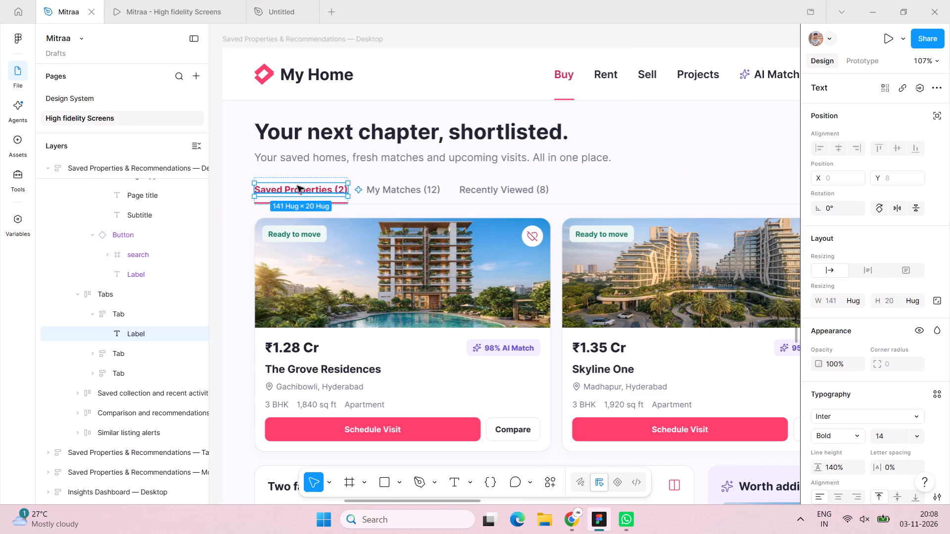
{"action": "double_click", "coordinate": [410, 191], "text": "shift"}
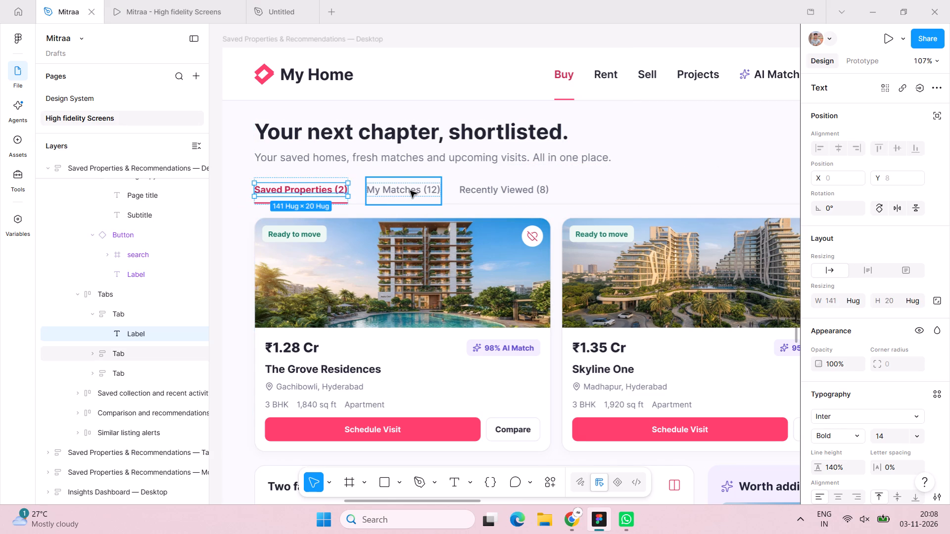
{"action": "double_click", "coordinate": [487, 189], "text": "shift"}
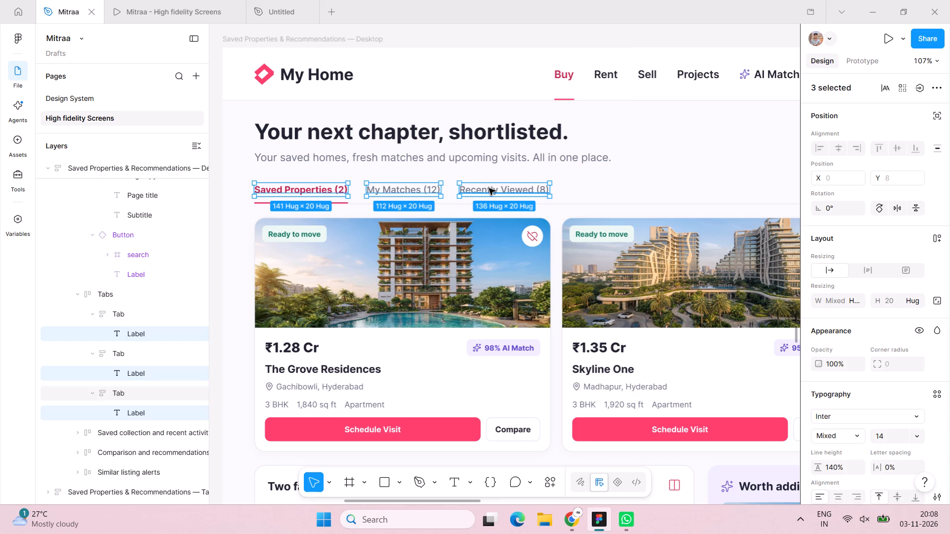
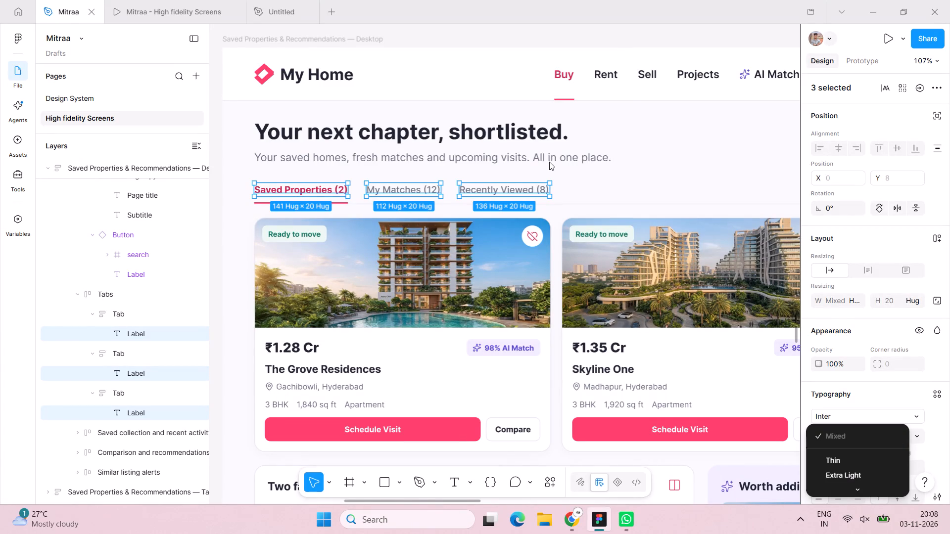
Set the Saved Properties tab label alone to Semi Bold weight.
{"action": "left_click", "coordinate": [611, 188]}
{"action": "left_click", "coordinate": [611, 188]}
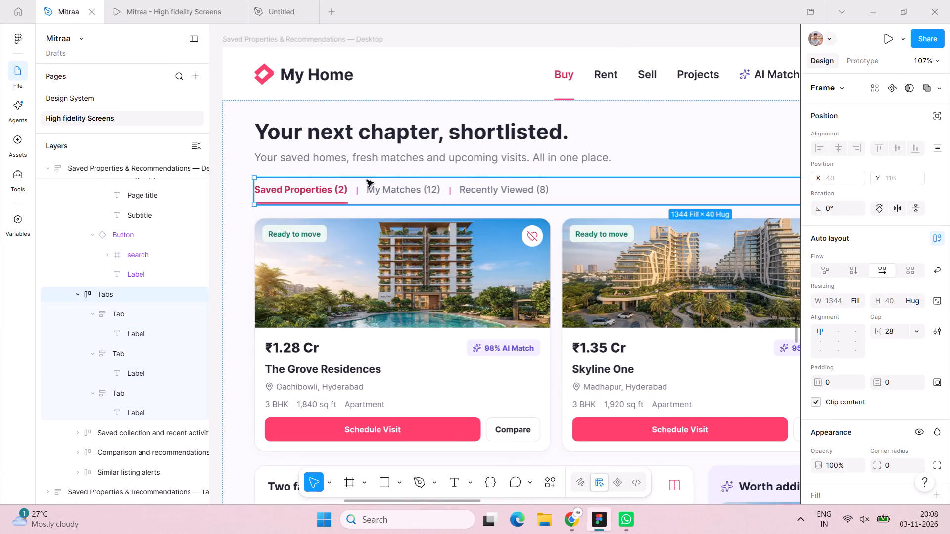
{"action": "double_click", "coordinate": [292, 187]}
{"action": "double_click", "coordinate": [292, 187]}
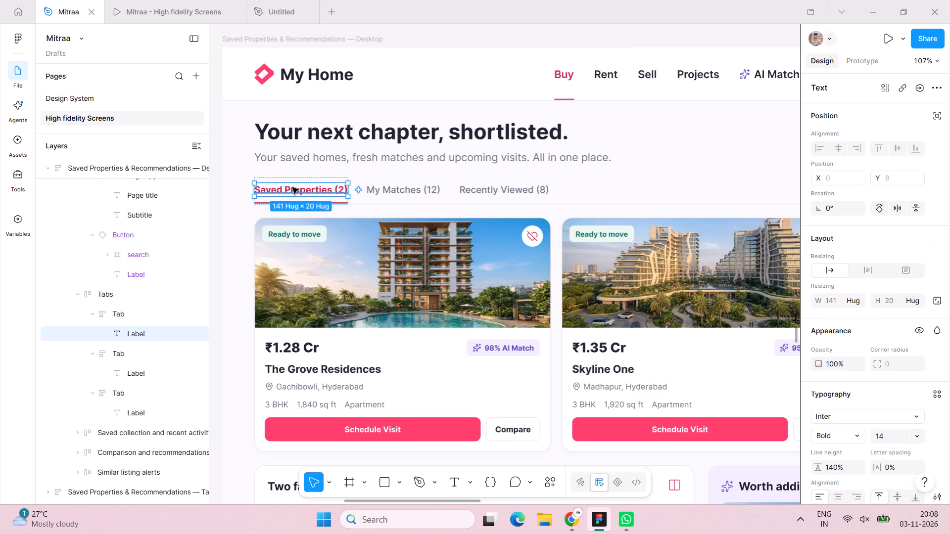
{"action": "left_click", "coordinate": [855, 432]}
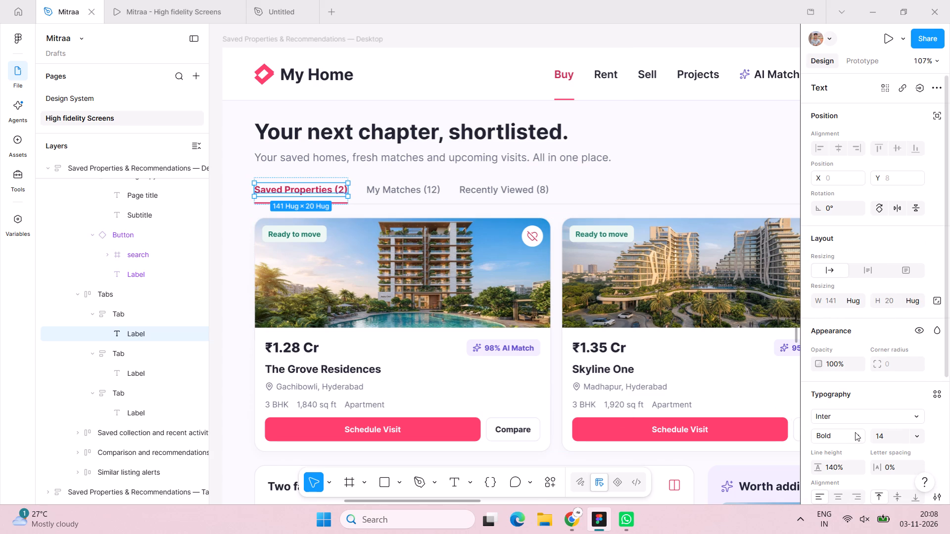
{"action": "left_click", "coordinate": [852, 424]}
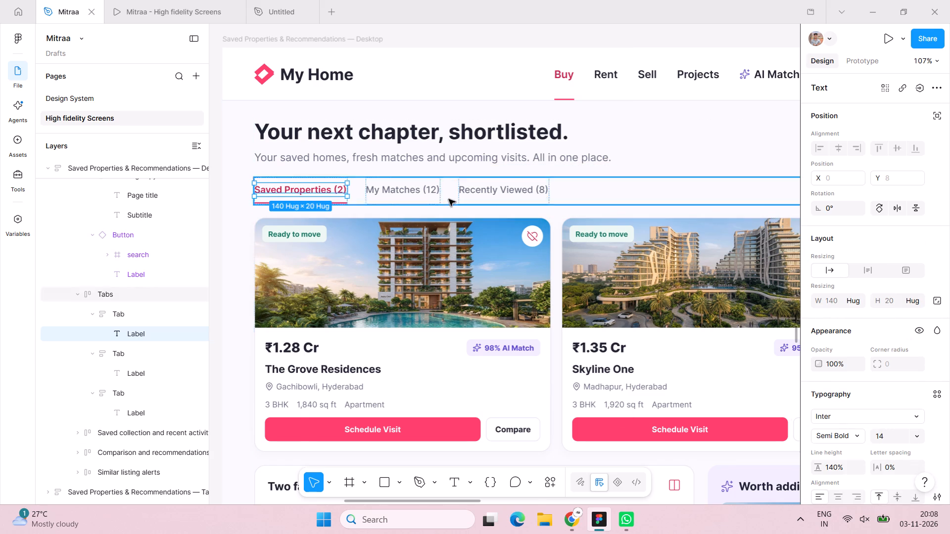
Select the My Matches and Recently Viewed tab labels together and choose Medium weight for them.
{"action": "double_click", "coordinate": [423, 194]}
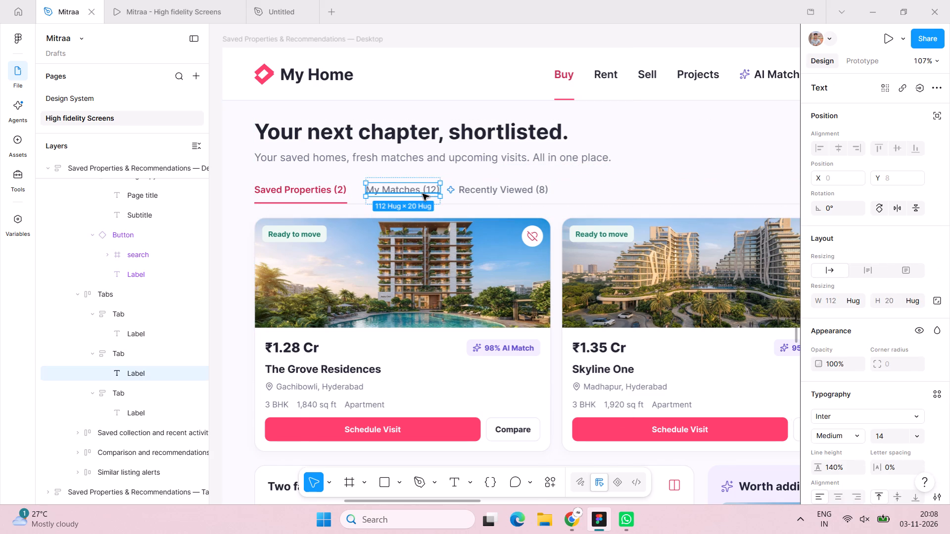
{"action": "double_click", "coordinate": [481, 192], "text": "shift"}
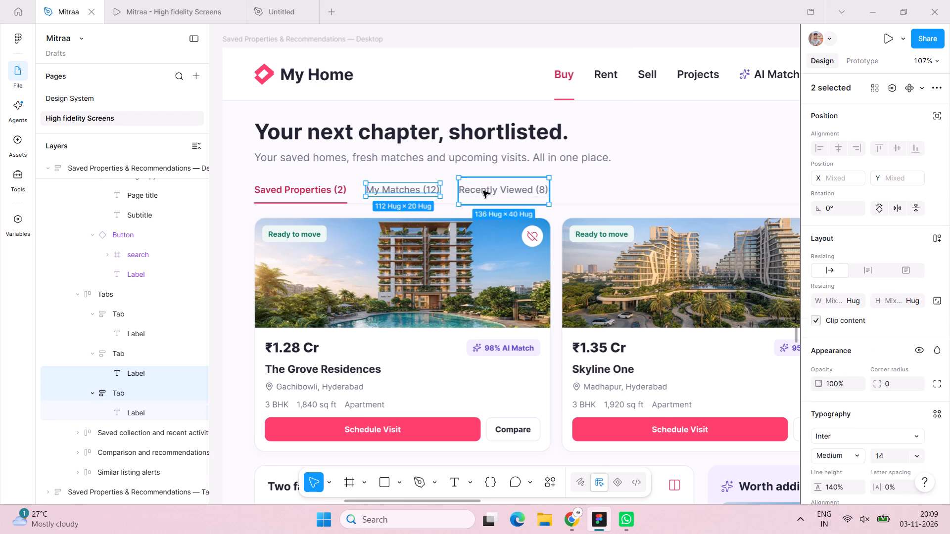
{"action": "left_click", "coordinate": [855, 434]}
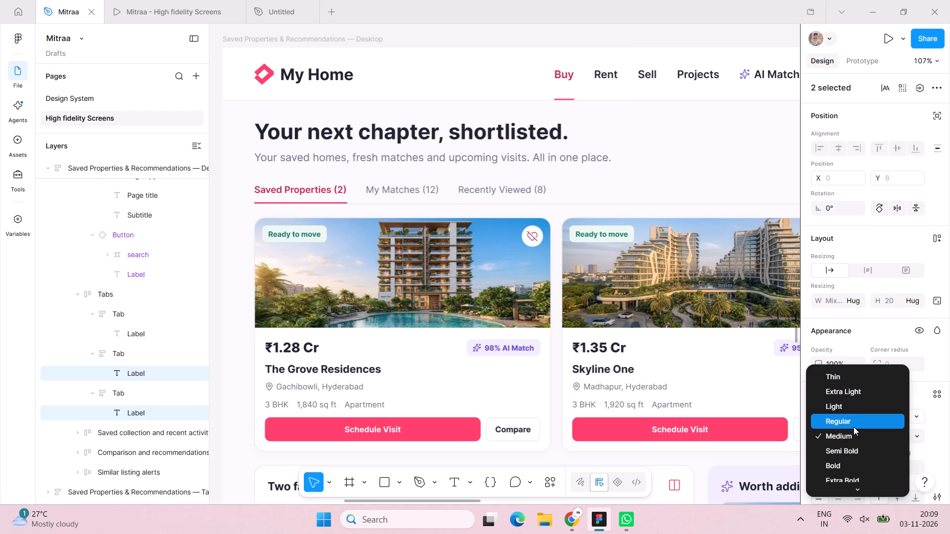
{"action": "left_click", "coordinate": [853, 431]}
Delete the "Ready to move" status badge from the photo on The Grove Residences property card.
{"action": "scroll", "coordinate": [491, 311], "scroll_direction": "down", "scroll_amount": 1}
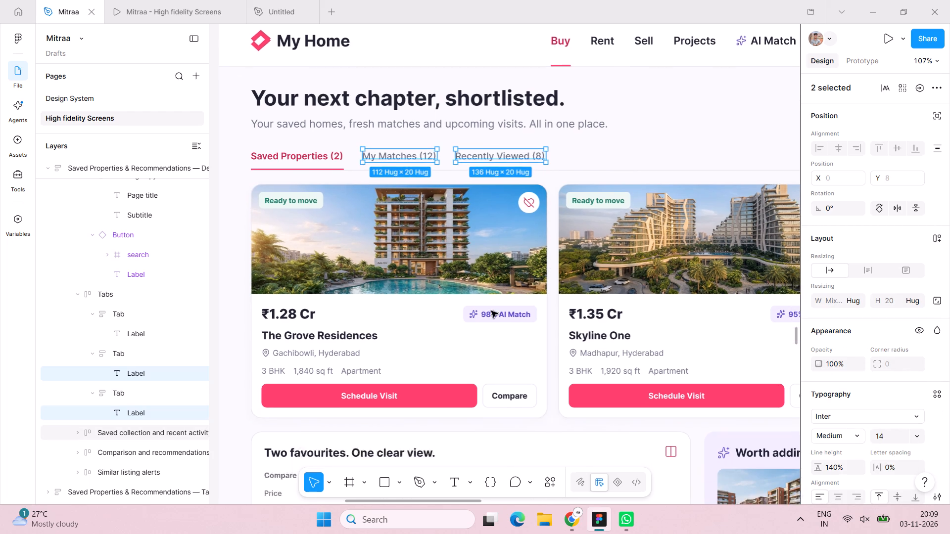
{"action": "scroll", "coordinate": [491, 311], "scroll_direction": "down", "scroll_amount": 1}
{"action": "double_click", "coordinate": [285, 115]}
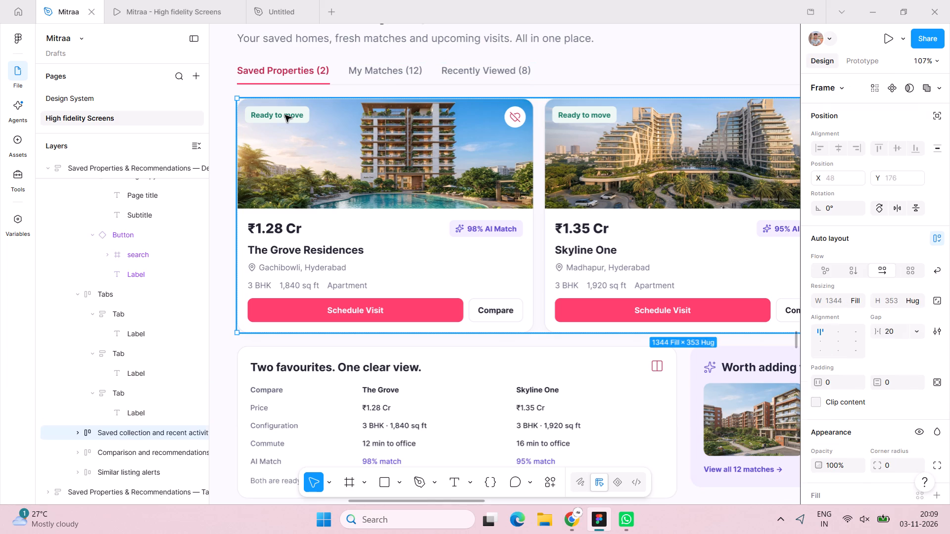
{"action": "double_click", "coordinate": [285, 115]}
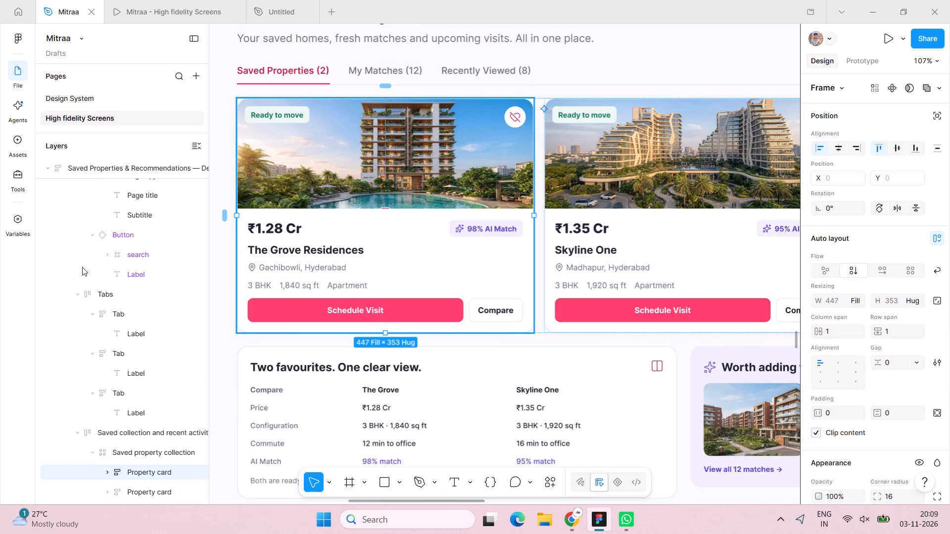
{"action": "double_click", "coordinate": [295, 111]}
{"action": "double_click", "coordinate": [294, 114]}
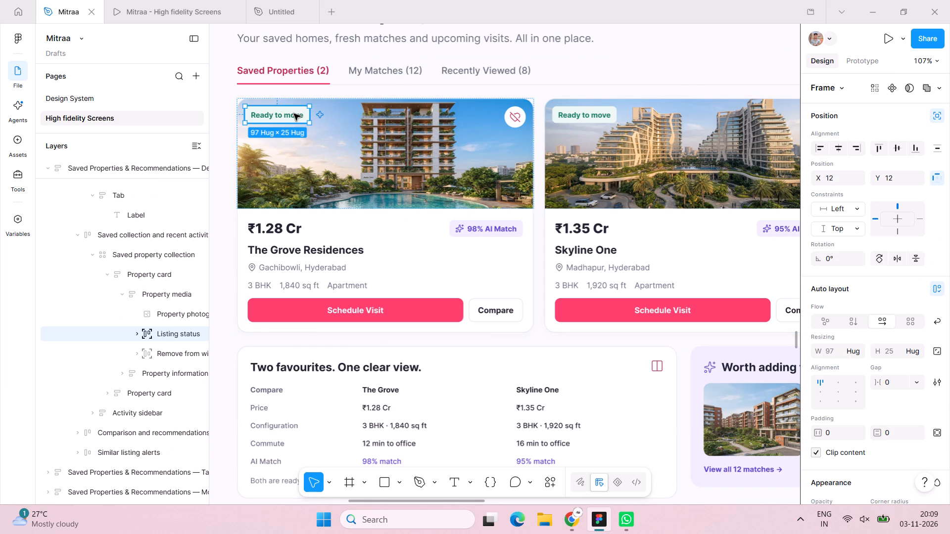
{"action": "key", "text": "BackSpace"}
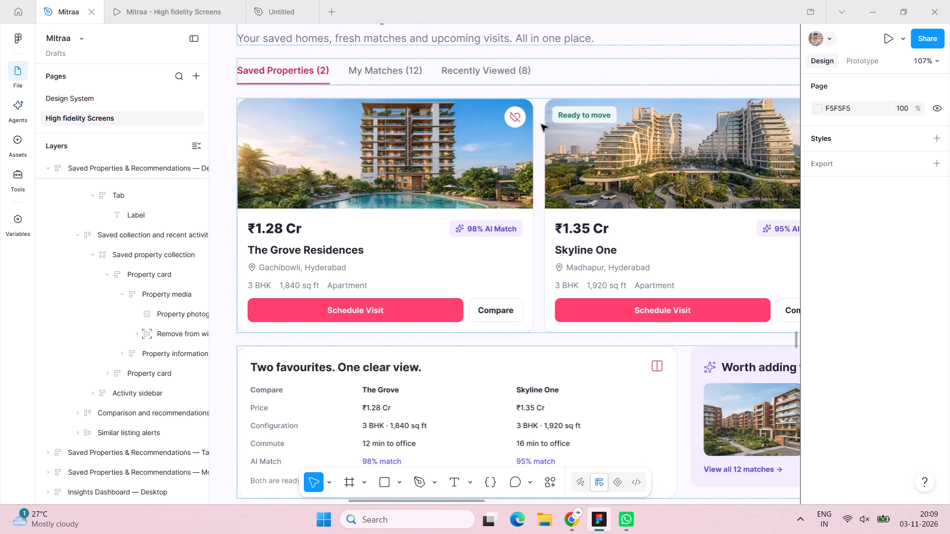
Delete the "Ready to move" status badge from the photo on the Skyline One property card.
{"action": "double_click", "coordinate": [598, 115]}
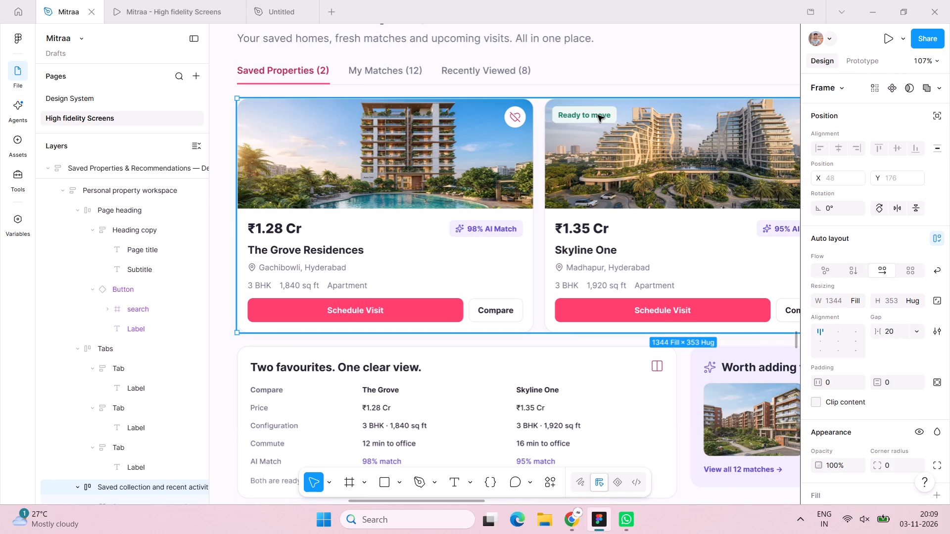
{"action": "double_click", "coordinate": [598, 115]}
{"action": "double_click", "coordinate": [598, 115]}
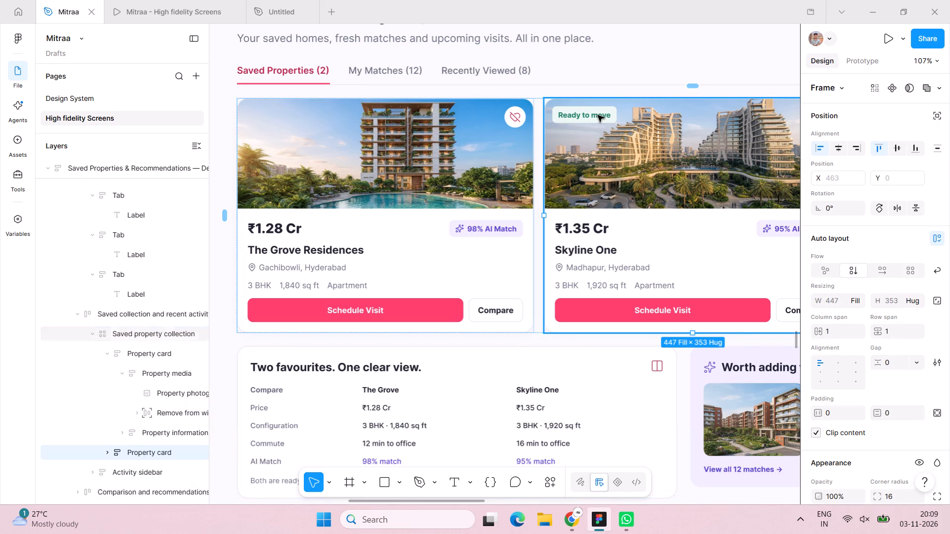
{"action": "double_click", "coordinate": [598, 115]}
{"action": "double_click", "coordinate": [598, 115]}
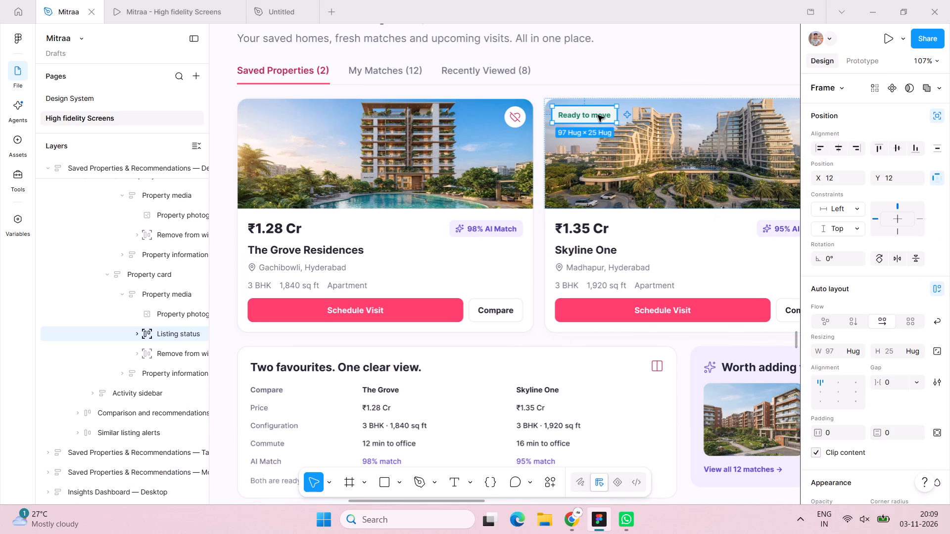
{"action": "key", "text": "BackSpace"}
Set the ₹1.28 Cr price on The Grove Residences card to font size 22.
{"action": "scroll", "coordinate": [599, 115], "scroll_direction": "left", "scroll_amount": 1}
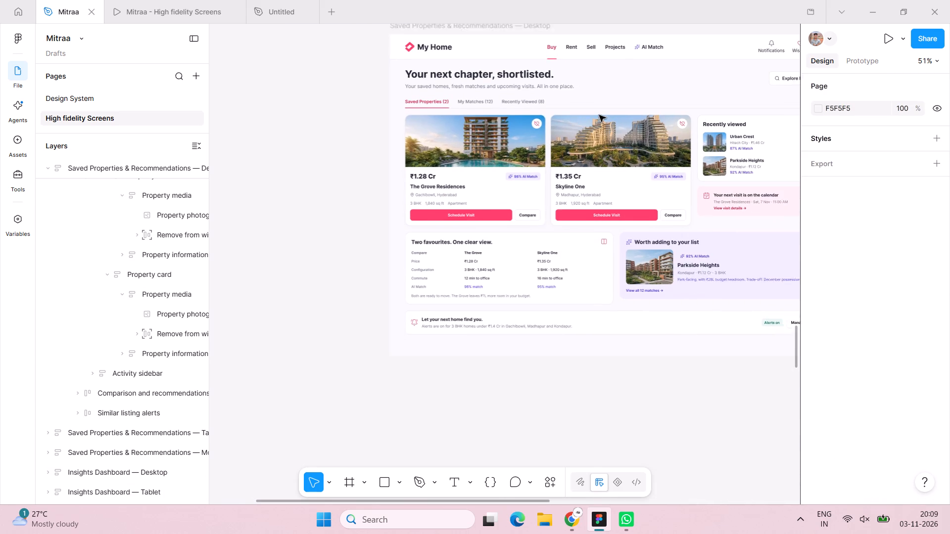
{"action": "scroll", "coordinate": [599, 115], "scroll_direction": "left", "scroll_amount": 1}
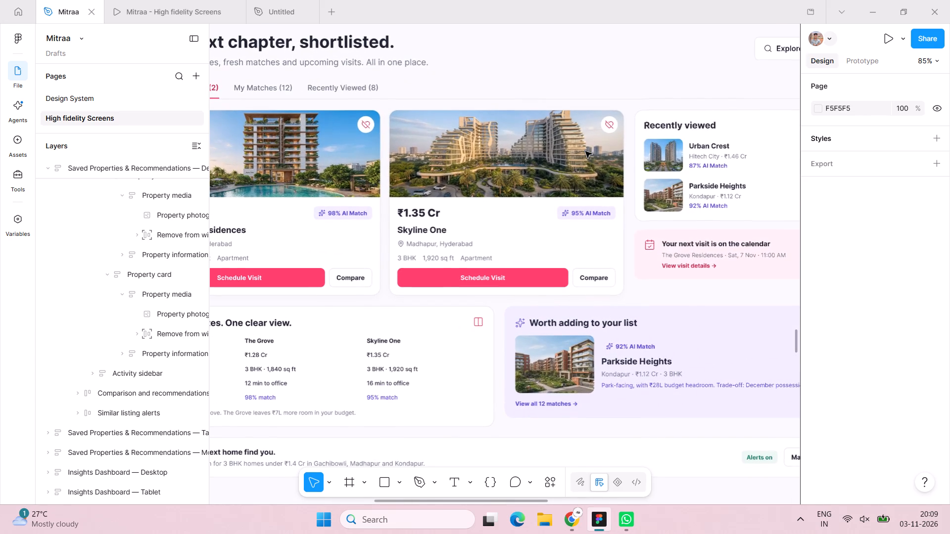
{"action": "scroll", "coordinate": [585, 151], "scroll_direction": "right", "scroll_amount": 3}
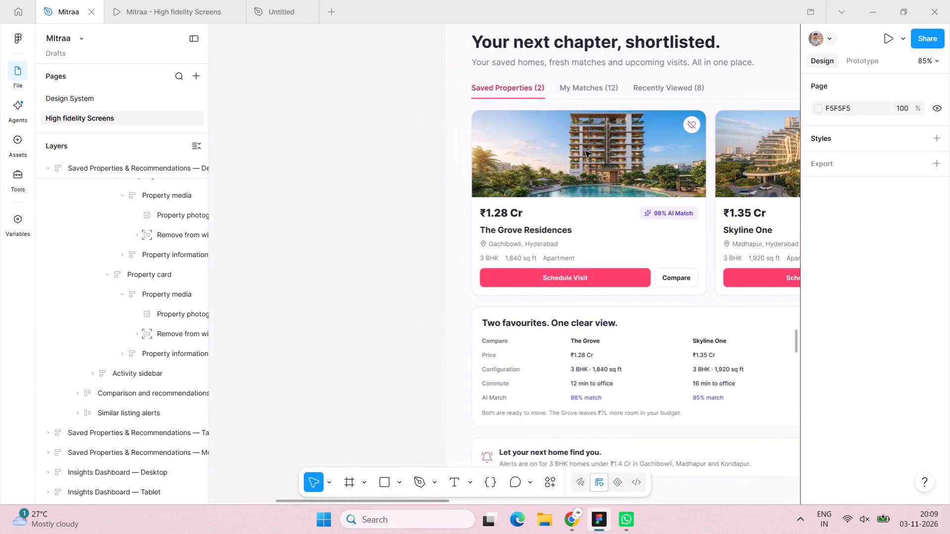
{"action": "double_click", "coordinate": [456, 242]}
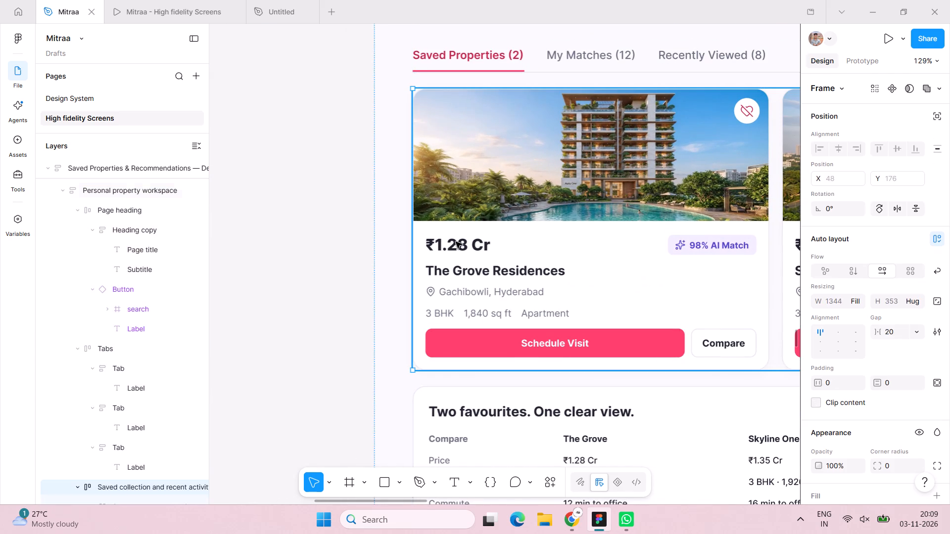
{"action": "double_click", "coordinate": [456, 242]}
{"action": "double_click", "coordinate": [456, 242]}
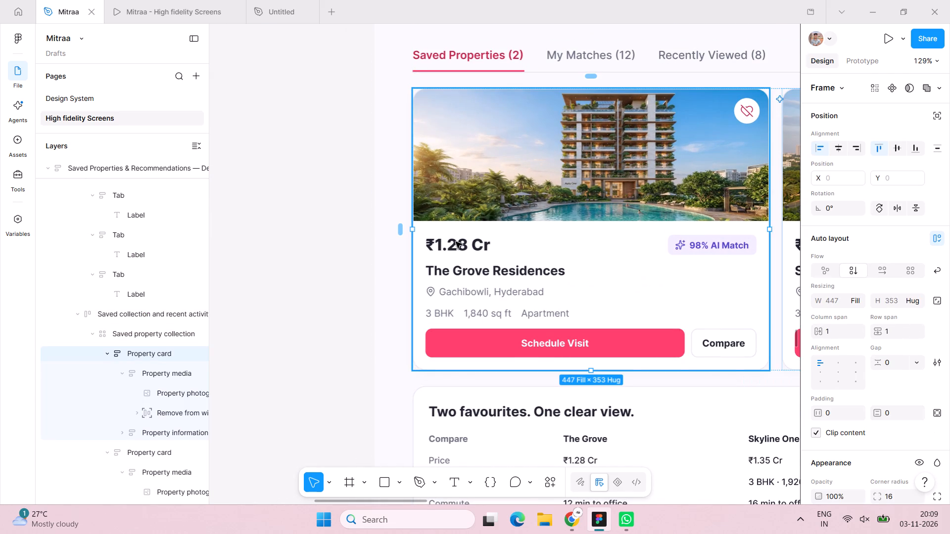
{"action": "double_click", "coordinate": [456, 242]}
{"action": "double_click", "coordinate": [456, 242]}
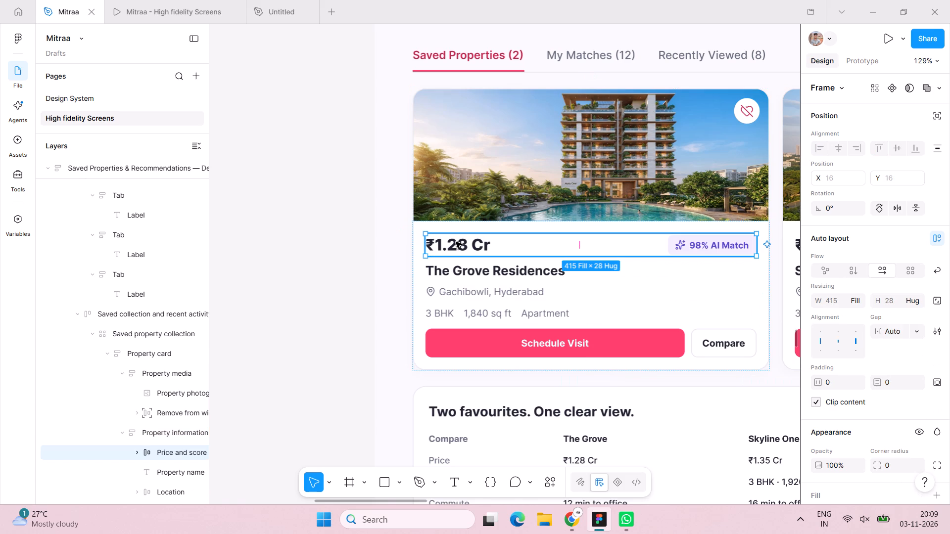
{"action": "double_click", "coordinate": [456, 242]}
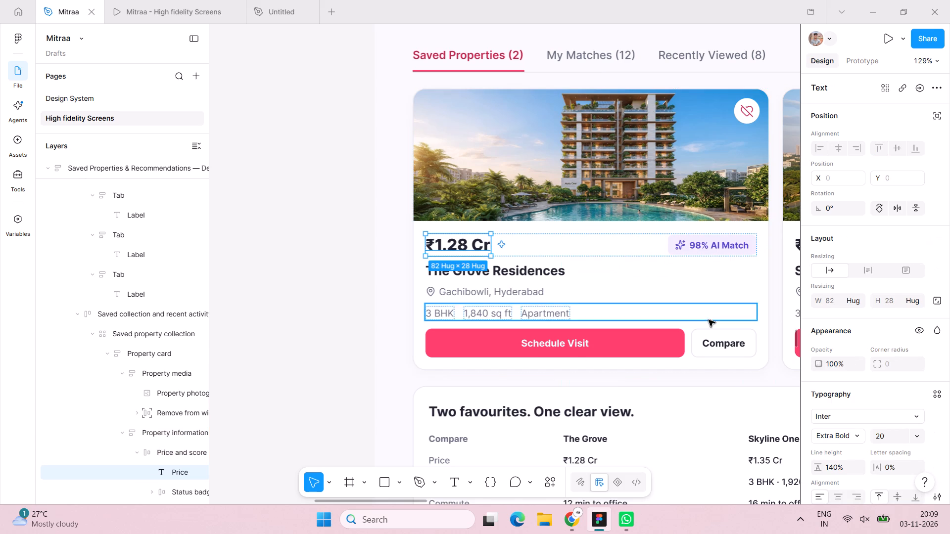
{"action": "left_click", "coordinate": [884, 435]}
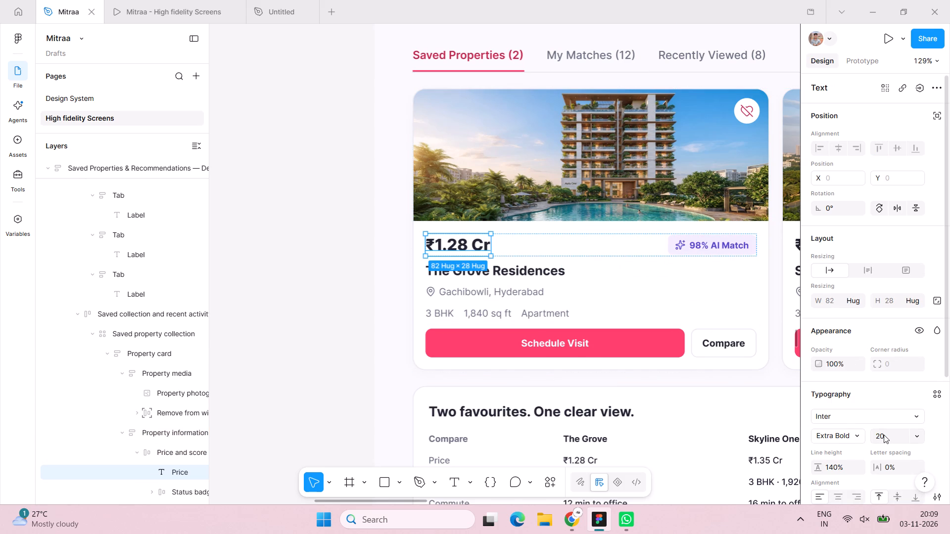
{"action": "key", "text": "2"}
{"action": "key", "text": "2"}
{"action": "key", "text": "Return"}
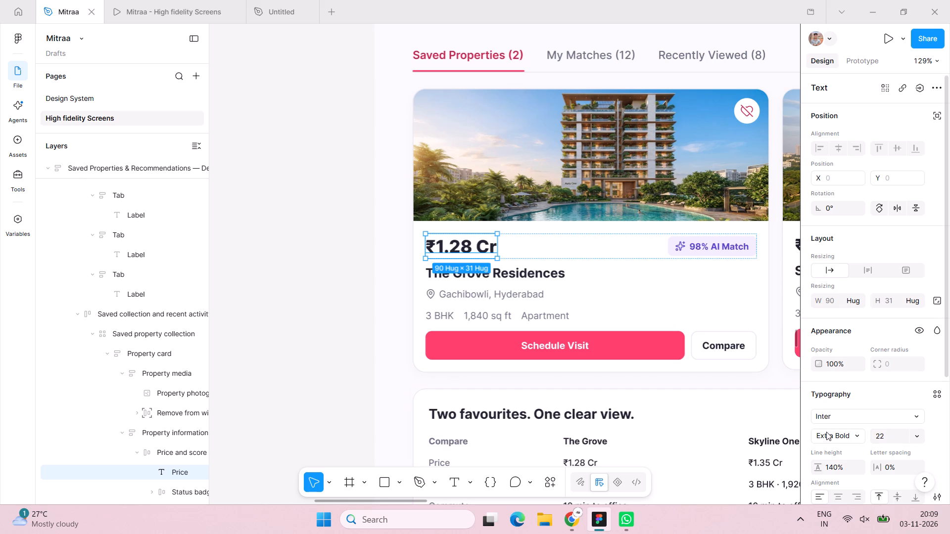
Set the ₹1.28 Cr price on The Grove Residences card to Bold weight at font size 20.
{"action": "left_click", "coordinate": [857, 432]}
{"action": "left_click", "coordinate": [849, 422]}
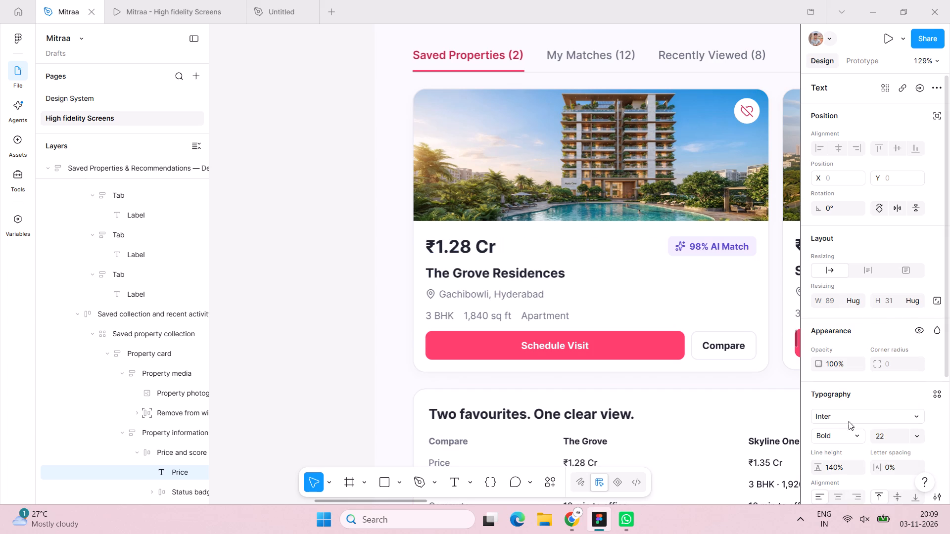
{"action": "left_click", "coordinate": [887, 441]}
{"action": "type", "text": "20"}
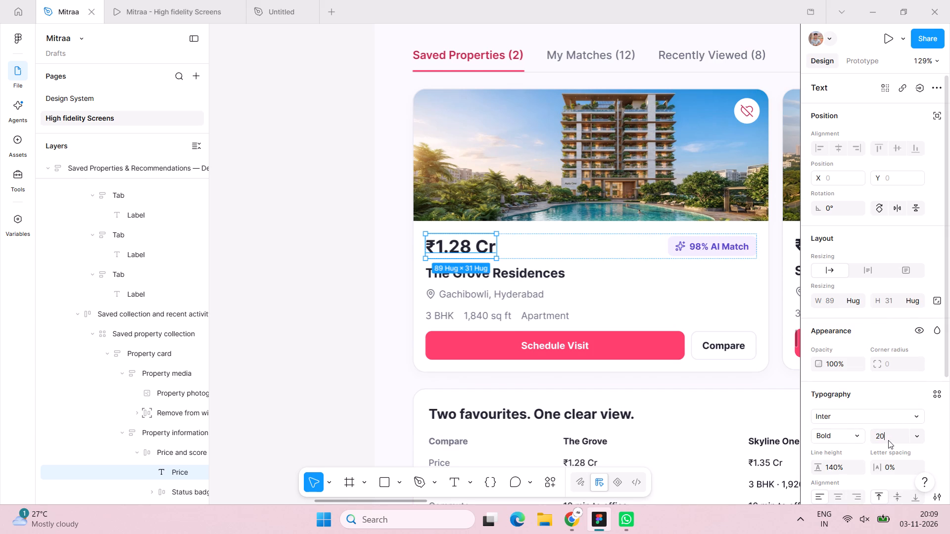
{"action": "key", "text": "Return"}
Set the ₹1.35 Cr price on the Skyline One card to Bold weight.
{"action": "scroll", "coordinate": [581, 304], "scroll_direction": "left", "scroll_amount": 3}
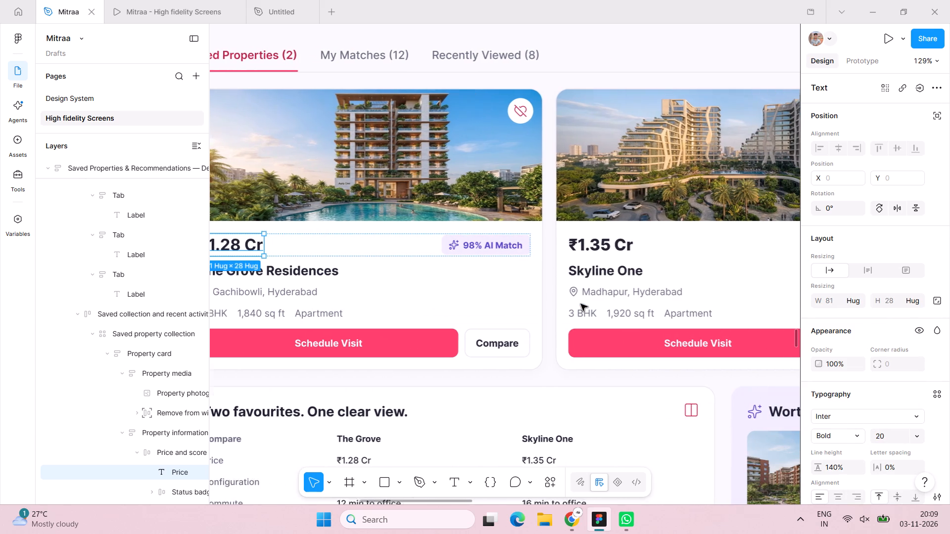
{"action": "scroll", "coordinate": [581, 304], "scroll_direction": "left", "scroll_amount": 1}
{"action": "triple_click", "coordinate": [584, 243]}
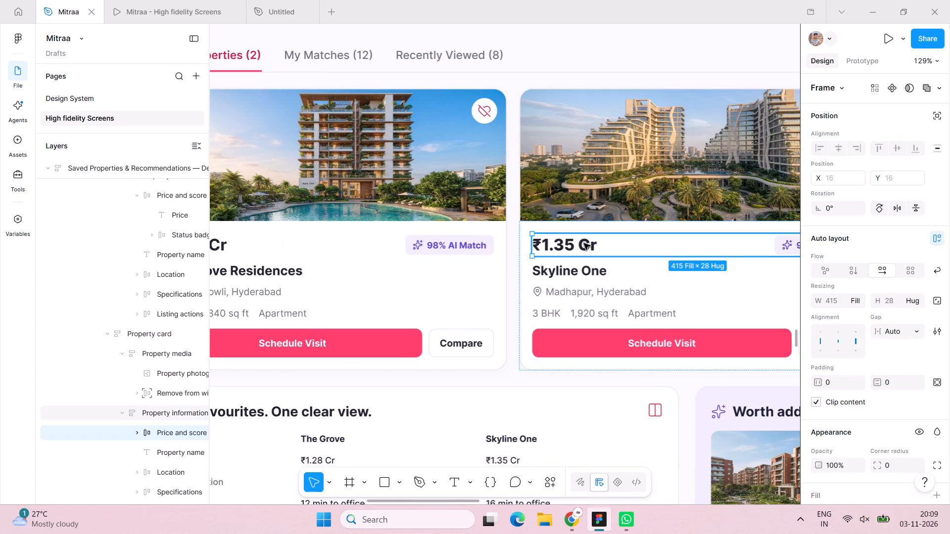
{"action": "double_click", "coordinate": [584, 243]}
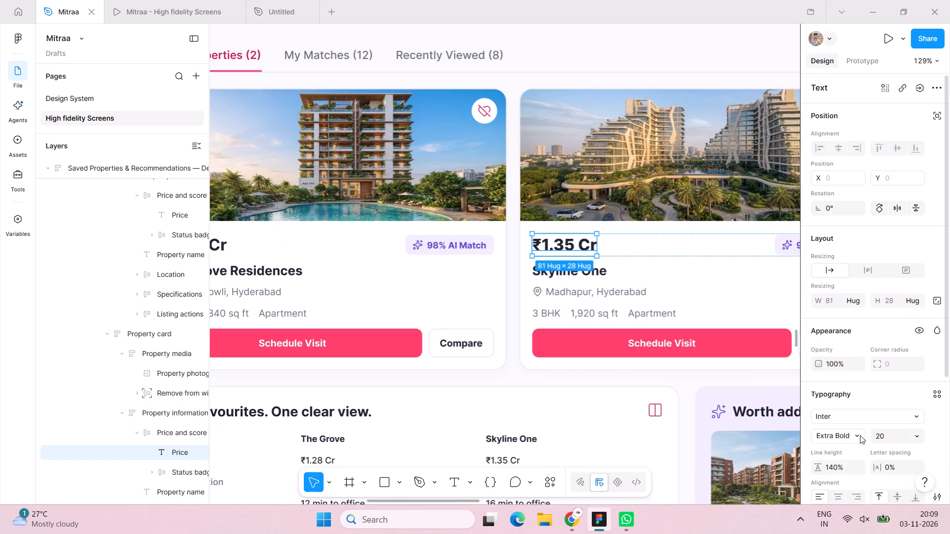
{"action": "left_click", "coordinate": [855, 432]}
{"action": "left_click", "coordinate": [844, 423]}
Set the property name "The Grove Residences" on its card to Semi Bold weight.
{"action": "scroll", "coordinate": [541, 307], "scroll_direction": "right", "scroll_amount": 2}
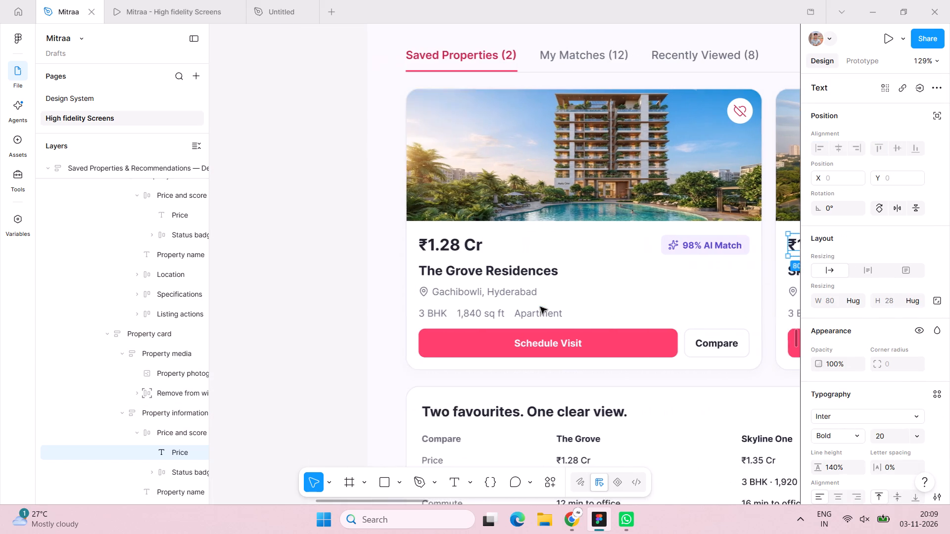
{"action": "scroll", "coordinate": [540, 307], "scroll_direction": "right", "scroll_amount": 1}
{"action": "triple_click", "coordinate": [549, 271]}
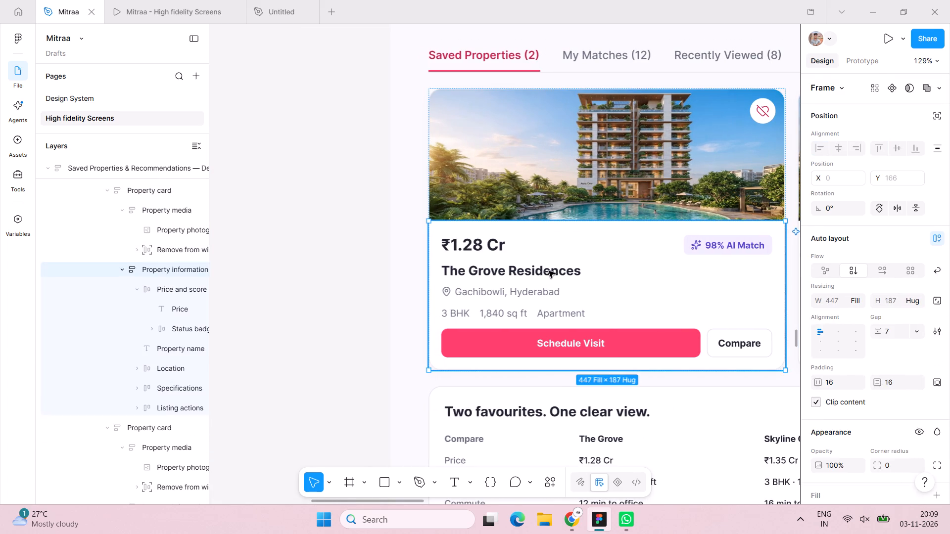
{"action": "double_click", "coordinate": [549, 271]}
{"action": "double_click", "coordinate": [581, 270]}
{"action": "left_click", "coordinate": [582, 270]}
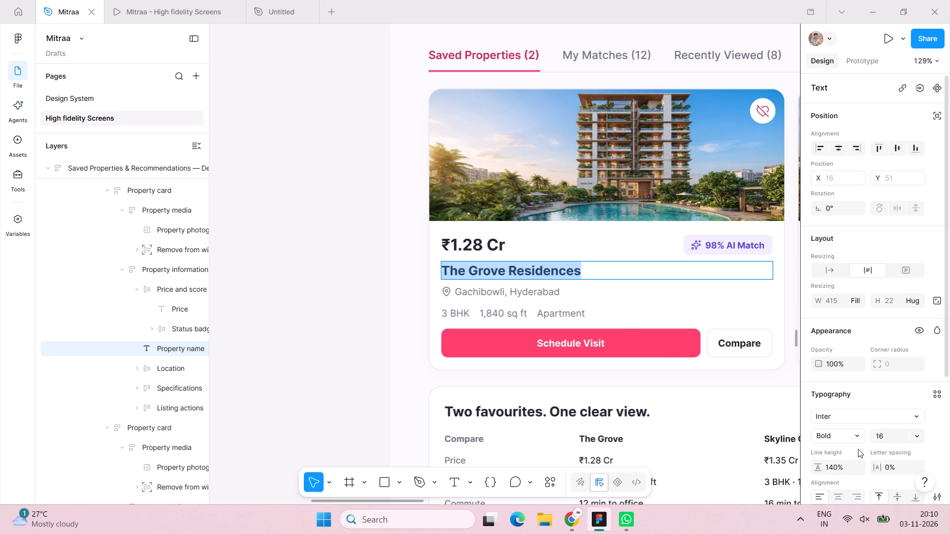
{"action": "left_click", "coordinate": [857, 432]}
{"action": "left_click", "coordinate": [852, 422]}
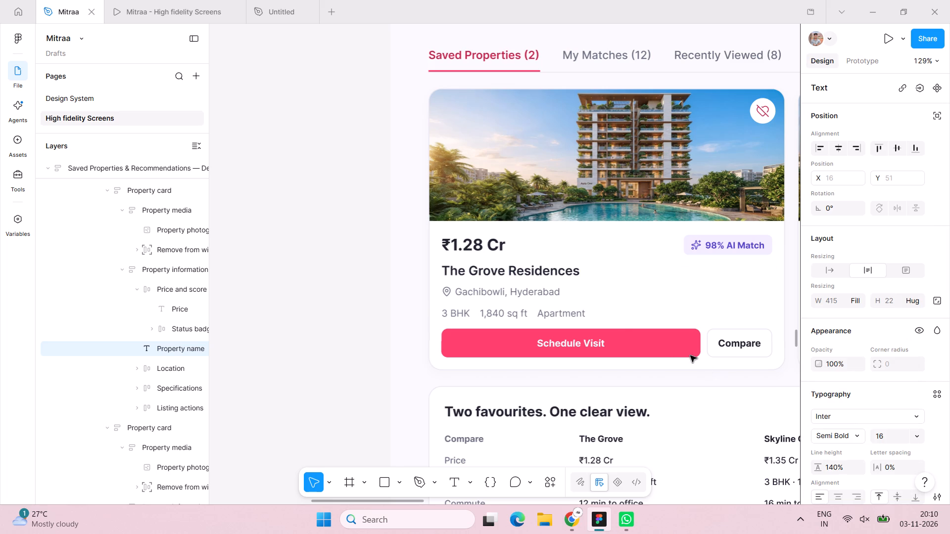
Set the property name "Skyline One" on its card to Semi Bold weight.
{"action": "scroll", "coordinate": [666, 299], "scroll_direction": "left", "scroll_amount": 4}
{"action": "triple_click", "coordinate": [522, 272]}
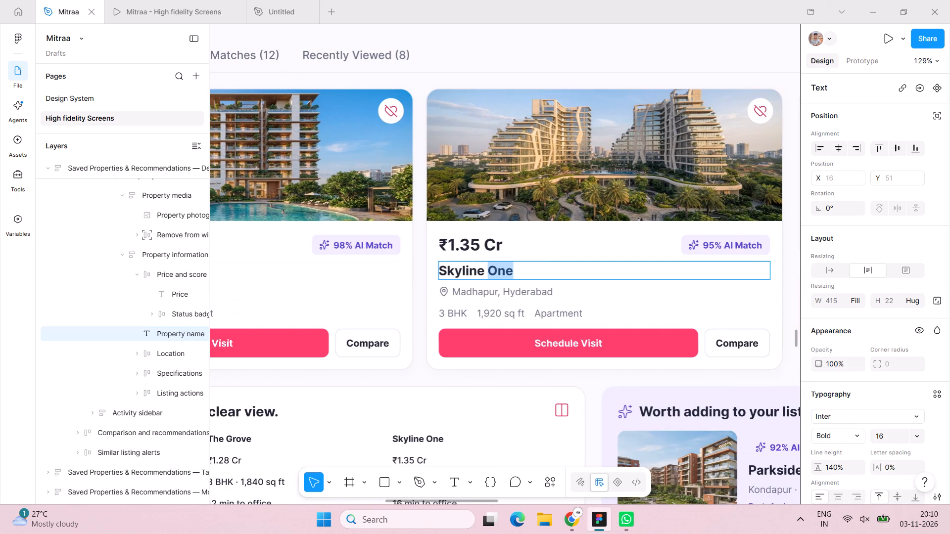
{"action": "left_click", "coordinate": [848, 440]}
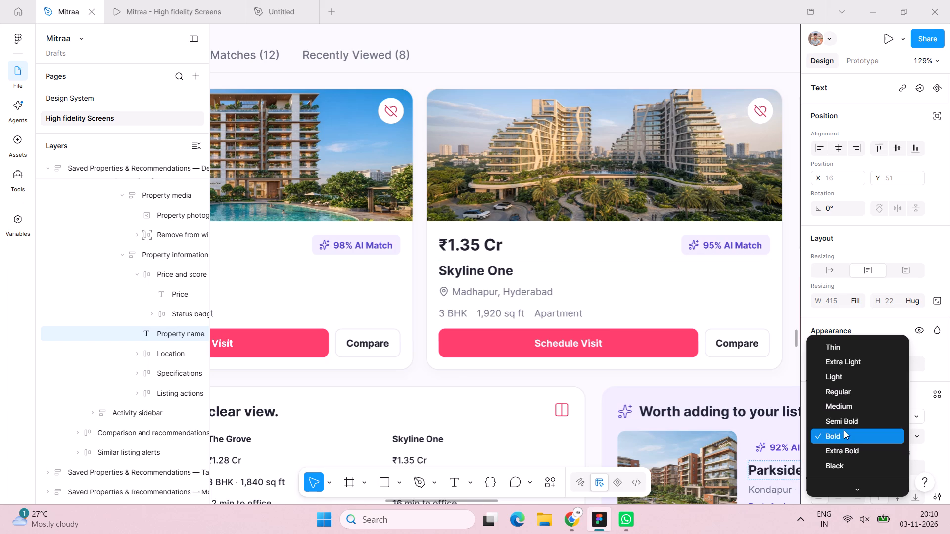
{"action": "left_click", "coordinate": [843, 423]}
Set the address and the configuration, area and type texts on The Grove Residences card to font size 14.
{"action": "scroll", "coordinate": [678, 384], "scroll_direction": "right", "scroll_amount": 4}
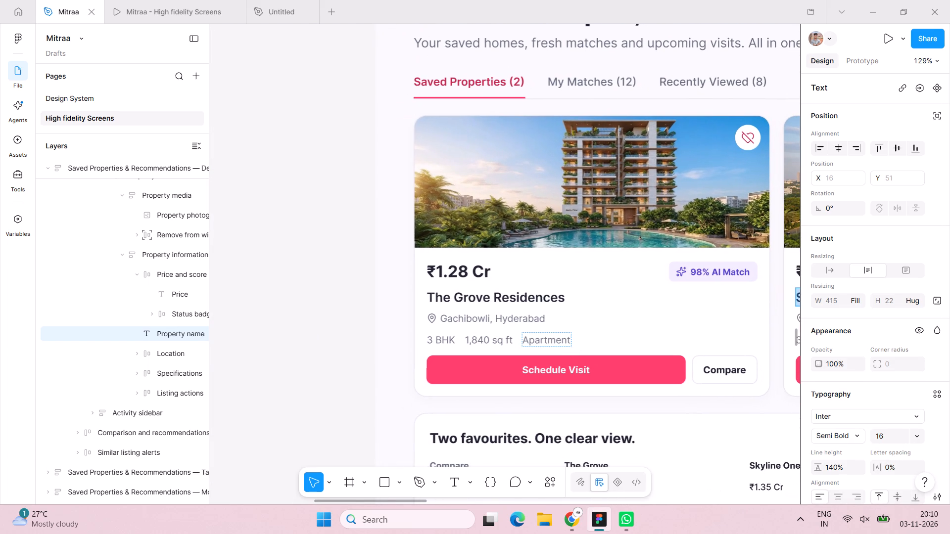
{"action": "left_click", "coordinate": [519, 319]}
{"action": "left_click", "coordinate": [568, 319]}
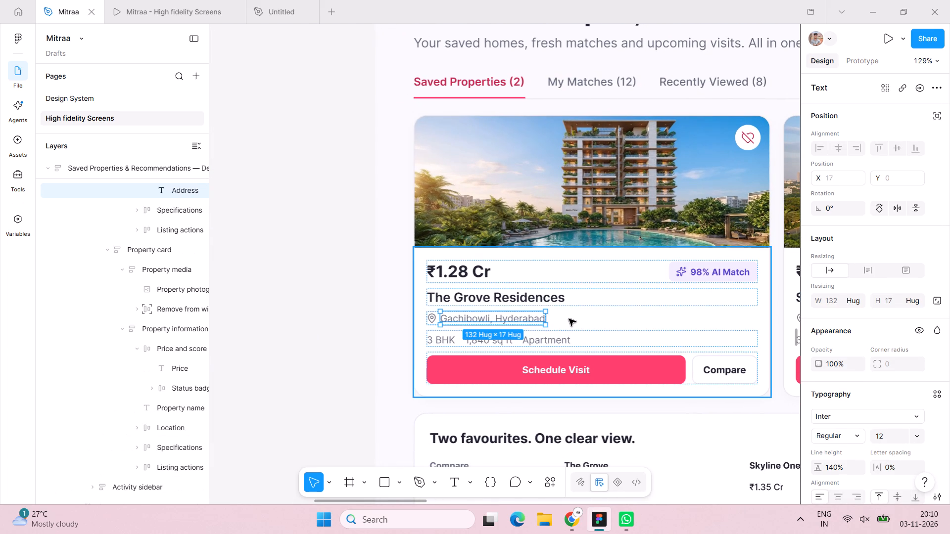
{"action": "double_click", "coordinate": [539, 339], "text": "shift"}
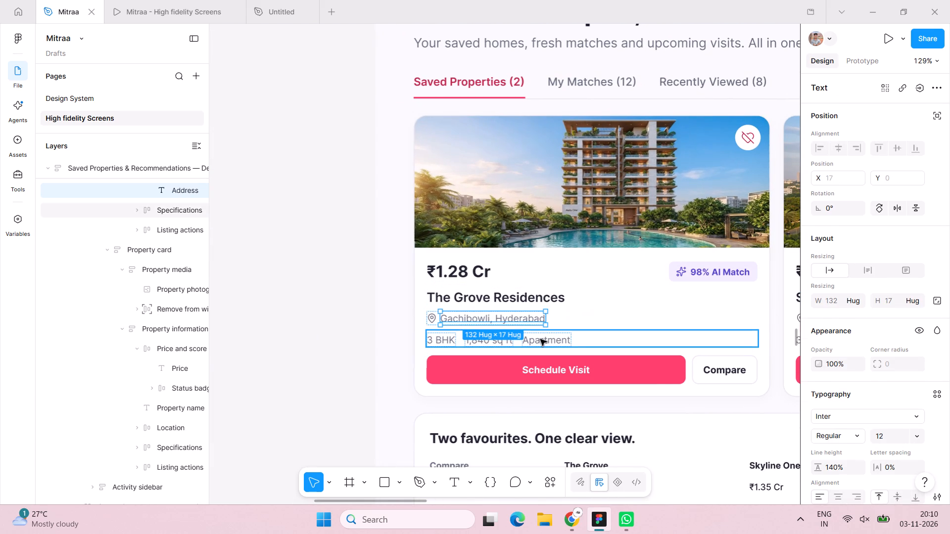
{"action": "left_click", "coordinate": [509, 340], "text": "shift"}
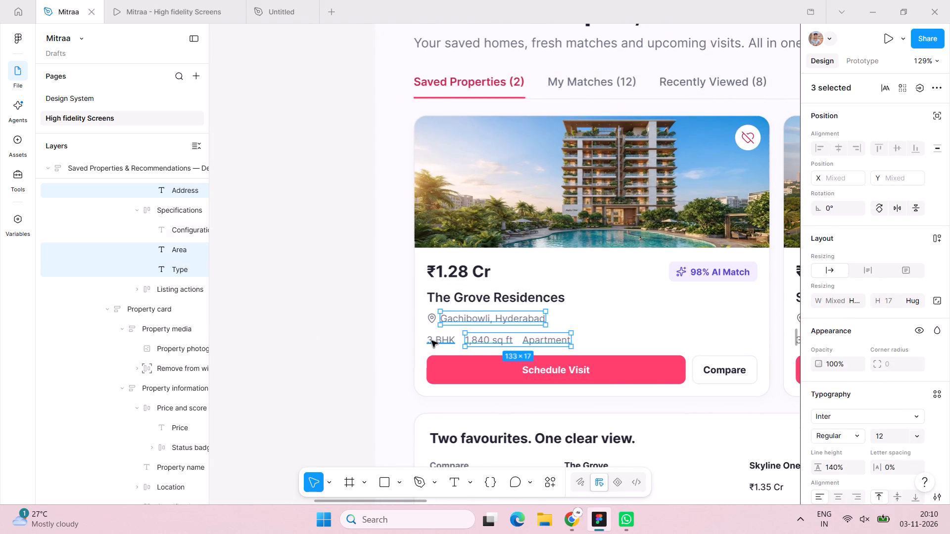
{"action": "left_click", "coordinate": [431, 341], "text": "shift"}
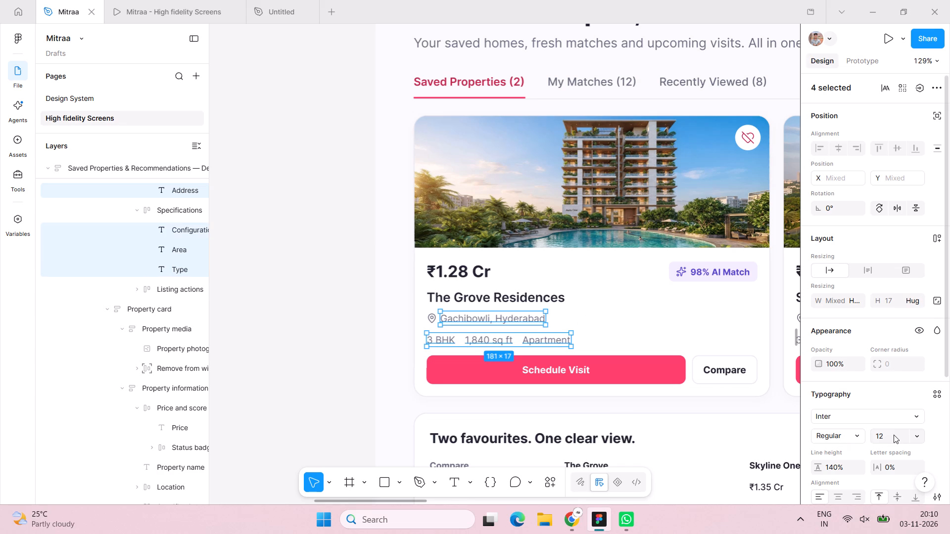
{"action": "left_click", "coordinate": [894, 435]}
{"action": "type", "text": "14"}
{"action": "key", "text": "Return"}
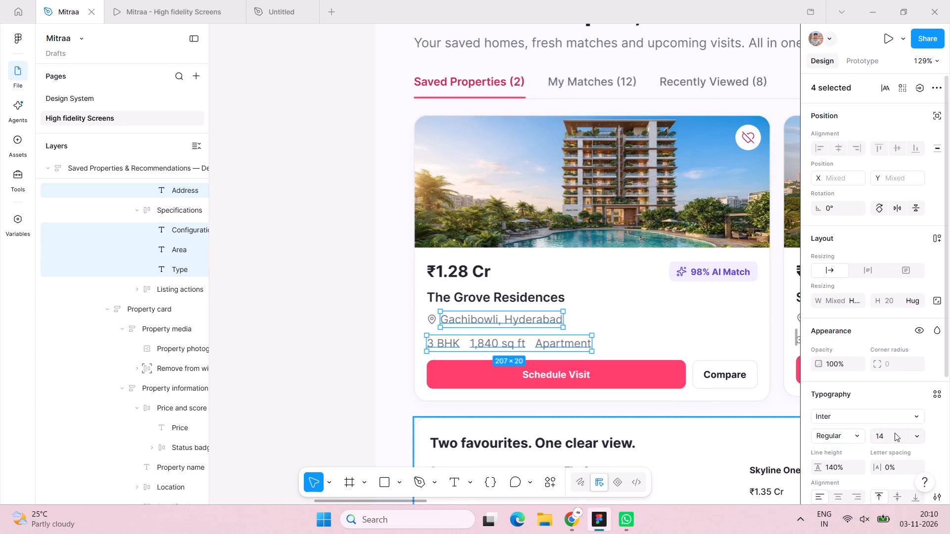
Set the address and the configuration, area and type texts on the Skyline One card to font size 14.
{"action": "scroll", "coordinate": [707, 333], "scroll_direction": "left", "scroll_amount": 4}
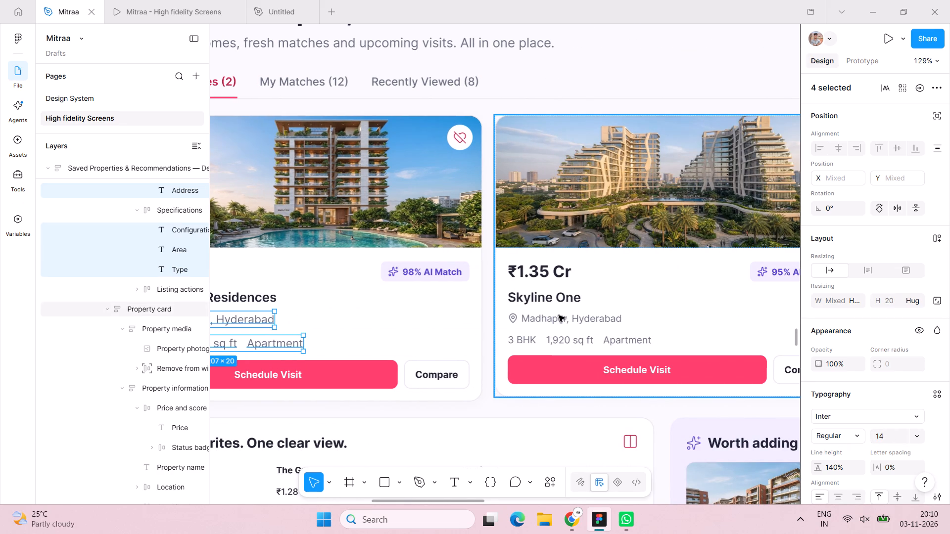
{"action": "triple_click", "coordinate": [572, 320]}
{"action": "double_click", "coordinate": [572, 320]}
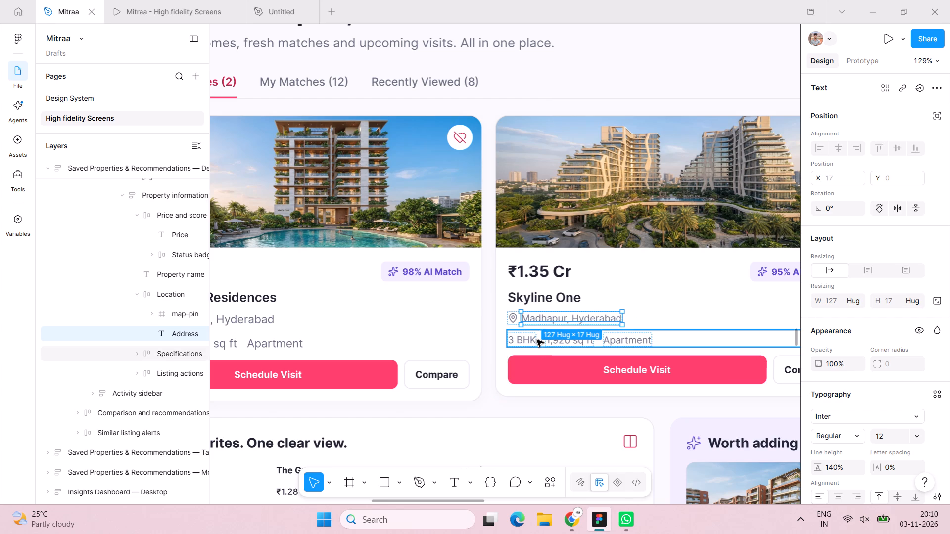
{"action": "double_click", "coordinate": [536, 340], "text": "shift"}
{"action": "left_click", "coordinate": [570, 342], "text": "shift"}
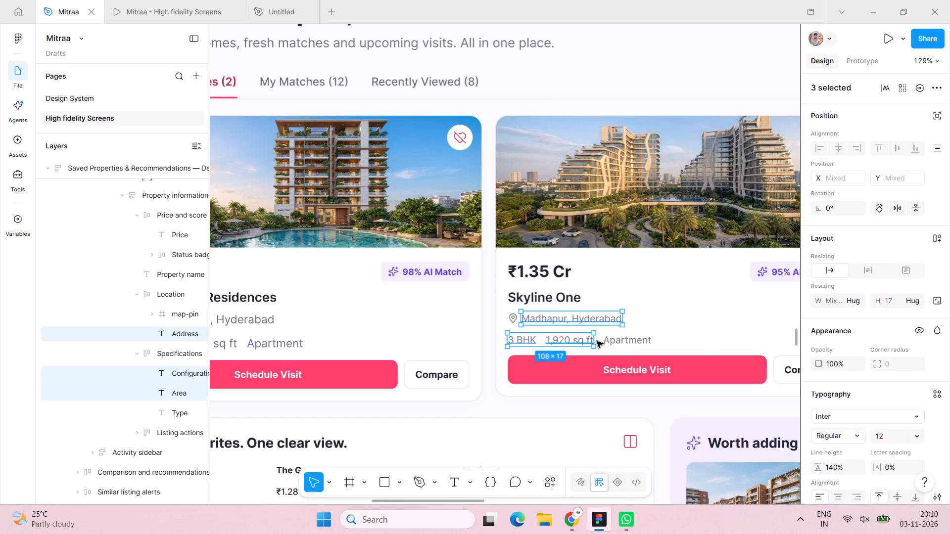
{"action": "left_click", "coordinate": [627, 337], "text": "shift"}
{"action": "left_click", "coordinate": [887, 433]}
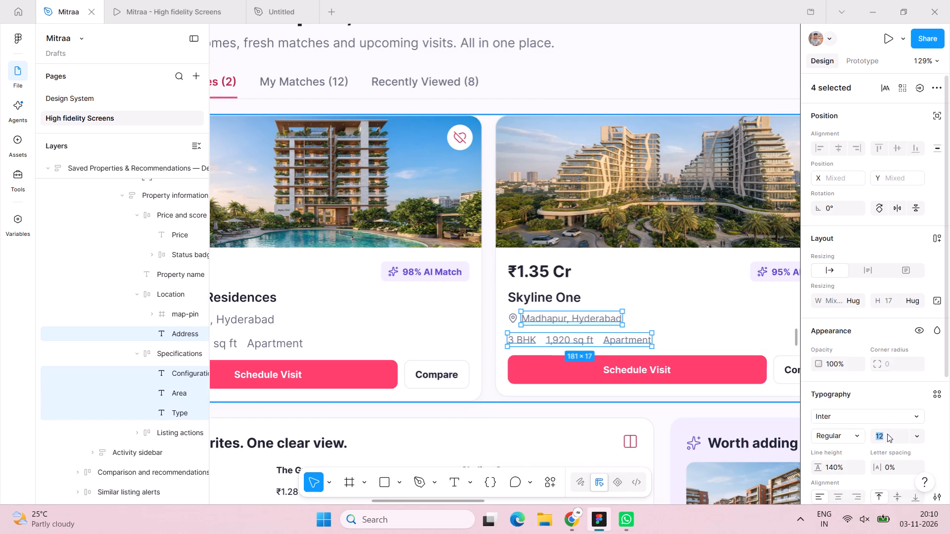
{"action": "type", "text": "14"}
{"action": "key", "text": "Return"}
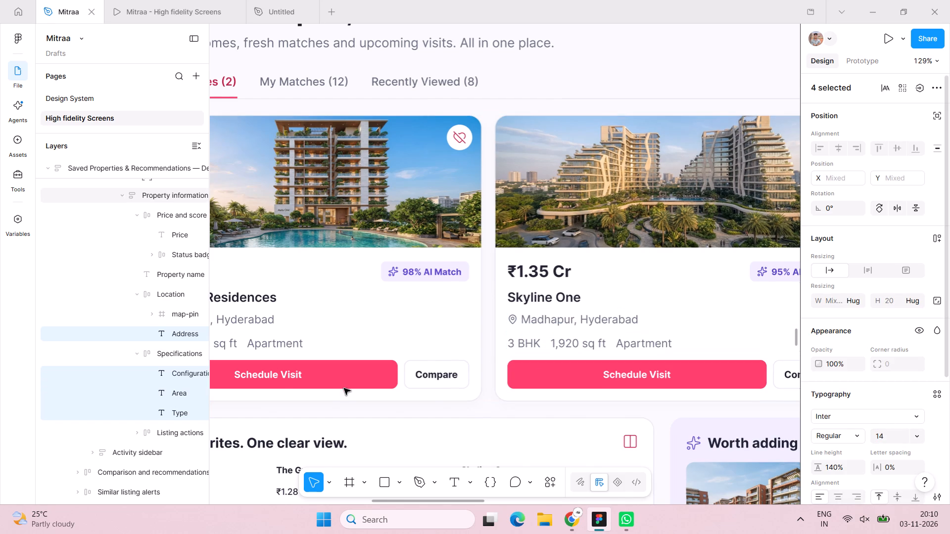
Set the Schedule Visit button labels on both saved property cards to font size 14.
{"action": "scroll", "coordinate": [375, 375], "scroll_direction": "right", "scroll_amount": 2}
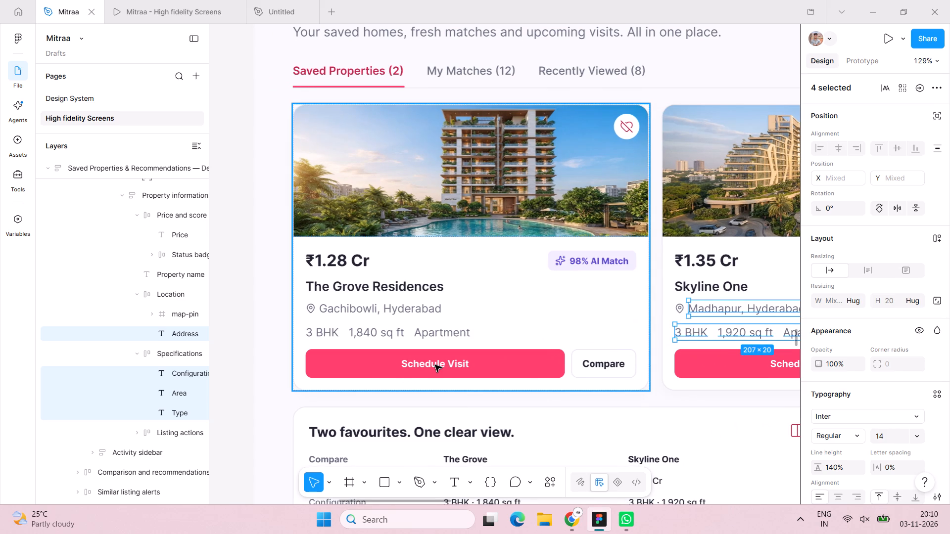
{"action": "double_click", "coordinate": [435, 365]}
{"action": "double_click", "coordinate": [435, 365]}
{"action": "double_click", "coordinate": [435, 365]}
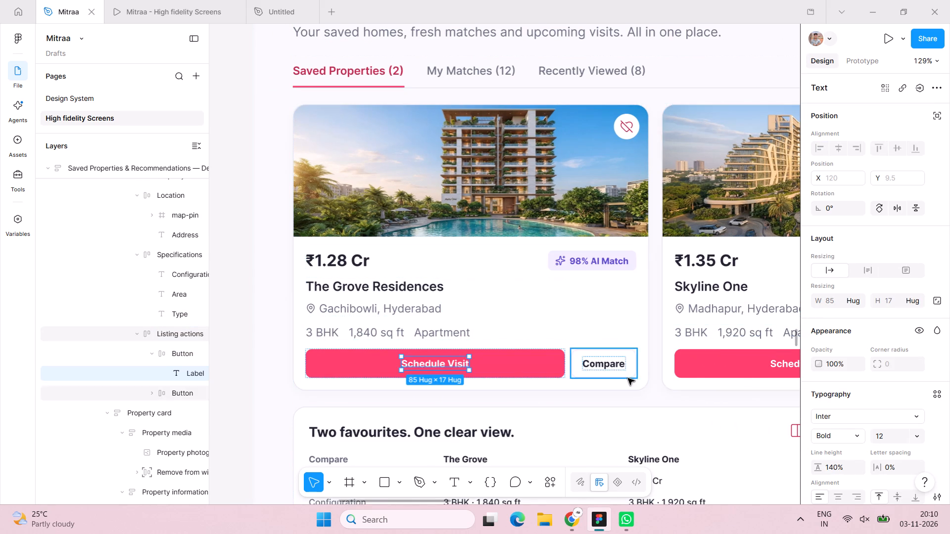
{"action": "triple_click", "coordinate": [787, 362], "text": "shift"}
{"action": "double_click", "coordinate": [786, 363], "text": "shift"}
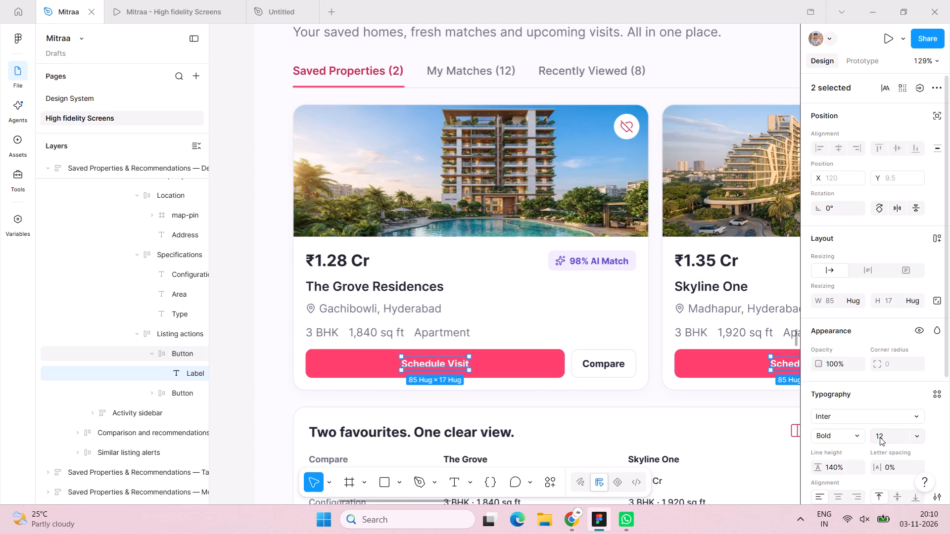
{"action": "left_click", "coordinate": [890, 437]}
{"action": "type", "text": "14"}
{"action": "key", "text": "Return"}
Set the Compare button labels on both saved property cards to Semi Bold weight at font size 14.
{"action": "scroll", "coordinate": [503, 425], "scroll_direction": "left", "scroll_amount": 3}
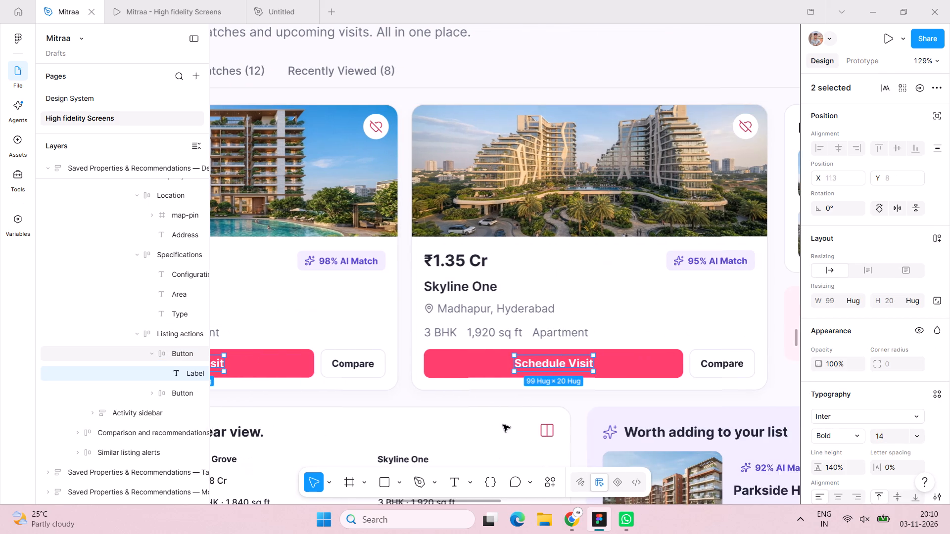
{"action": "triple_click", "coordinate": [363, 366]}
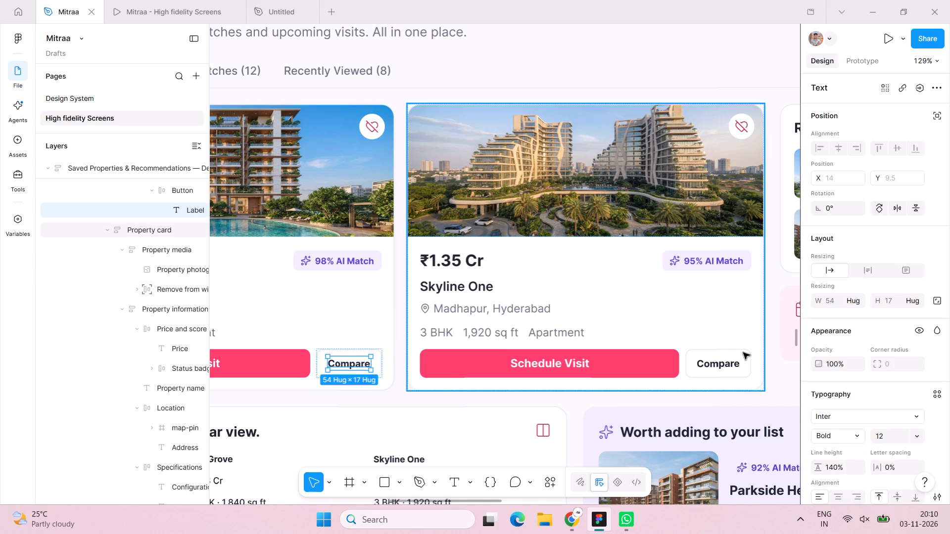
{"action": "double_click", "coordinate": [721, 365], "text": "shift"}
{"action": "triple_click", "coordinate": [721, 365], "text": "shift"}
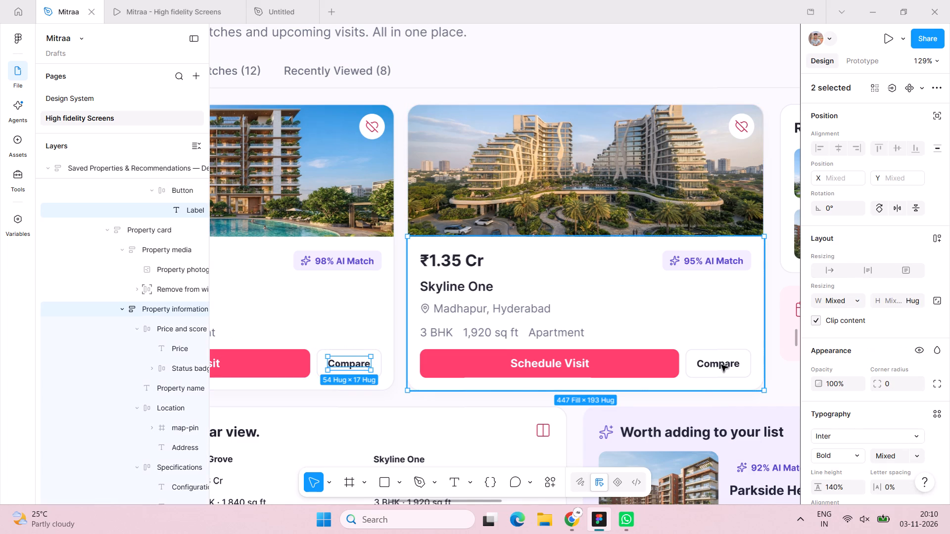
{"action": "triple_click", "coordinate": [721, 365], "text": "shift"}
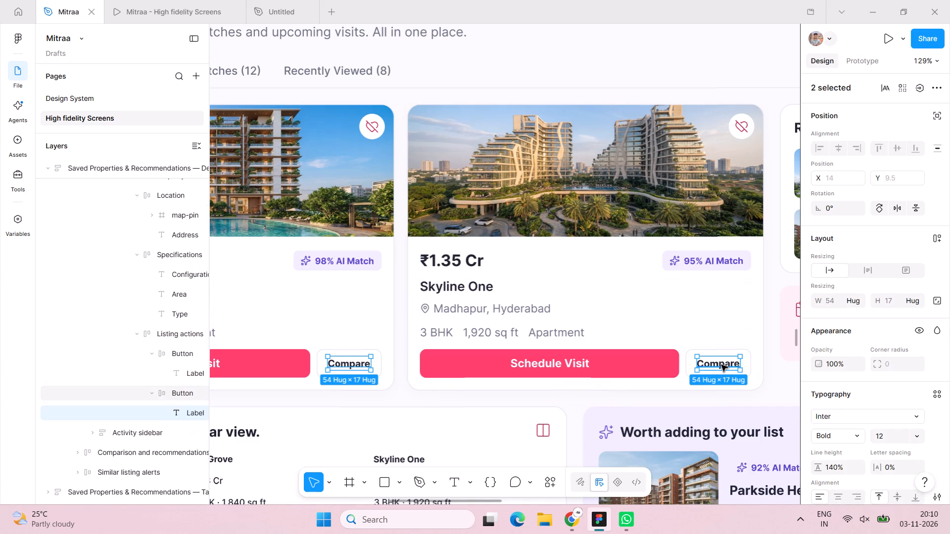
{"action": "left_click", "coordinate": [856, 436]}
{"action": "left_click", "coordinate": [854, 427]}
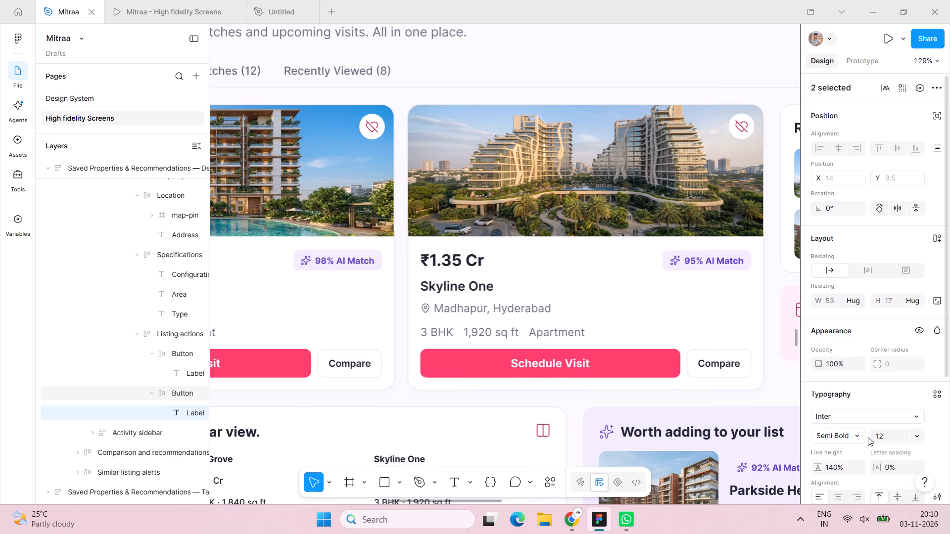
{"action": "left_click", "coordinate": [888, 442]}
{"action": "type", "text": "14"}
{"action": "key", "text": "Return"}
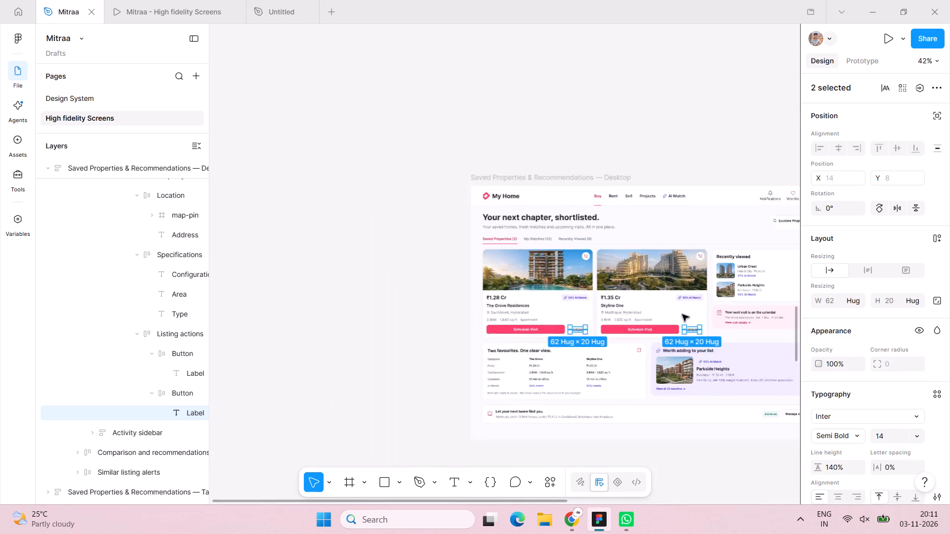
Set the "Recently viewed" section title in the activity sidebar to Semi Bold weight at font size 16.
{"action": "scroll", "coordinate": [682, 314], "scroll_direction": "down", "scroll_amount": 1}
{"action": "scroll", "coordinate": [682, 314], "scroll_direction": "left", "scroll_amount": 1}
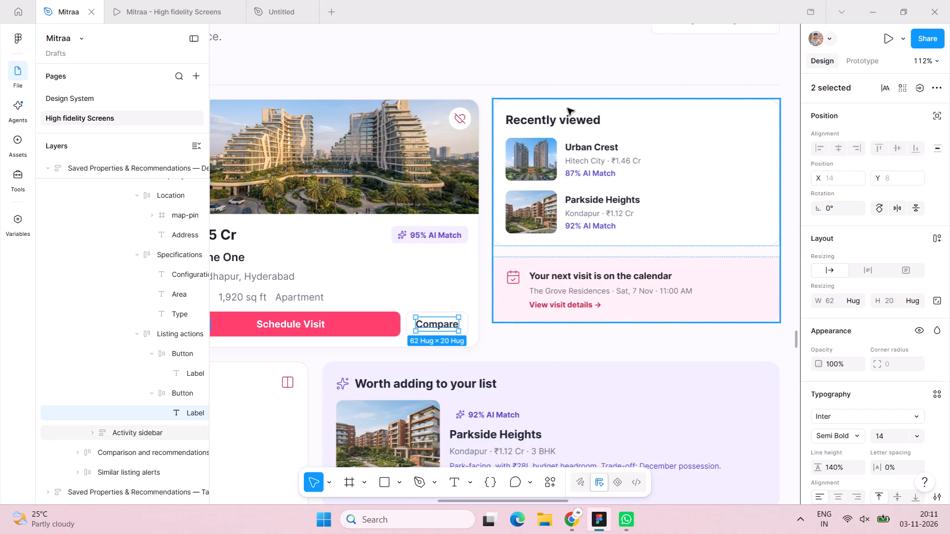
{"action": "triple_click", "coordinate": [569, 119]}
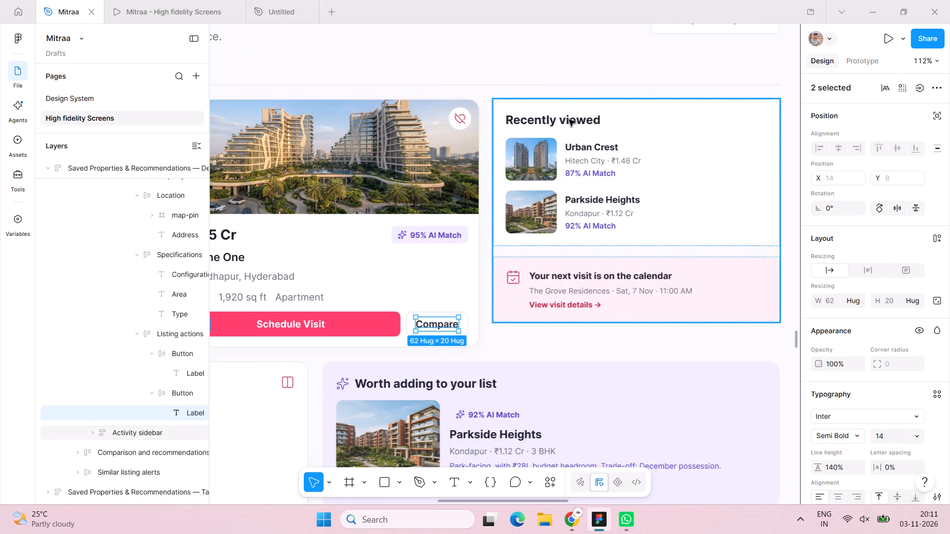
{"action": "double_click", "coordinate": [569, 120]}
{"action": "triple_click", "coordinate": [608, 118]}
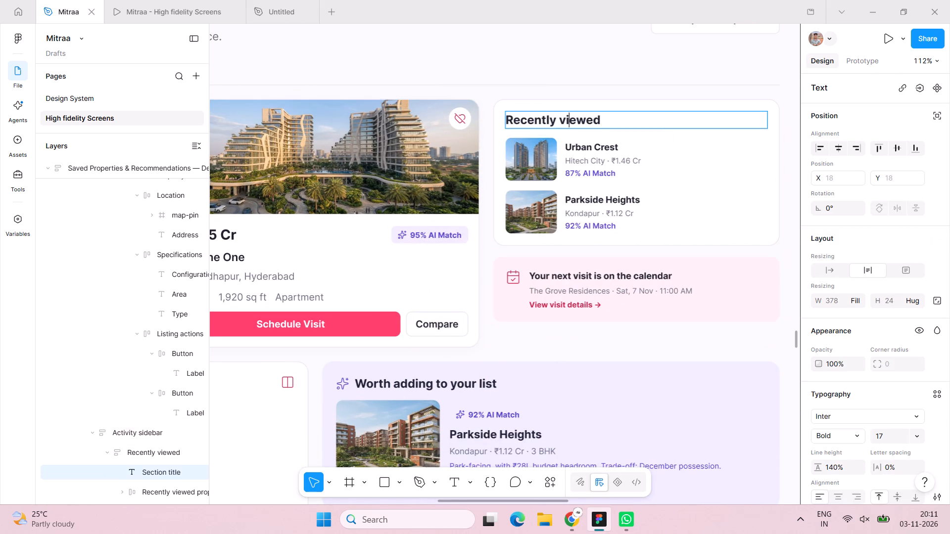
{"action": "left_click", "coordinate": [887, 428]}
{"action": "type", "text": "16"}
{"action": "key", "text": "Return"}
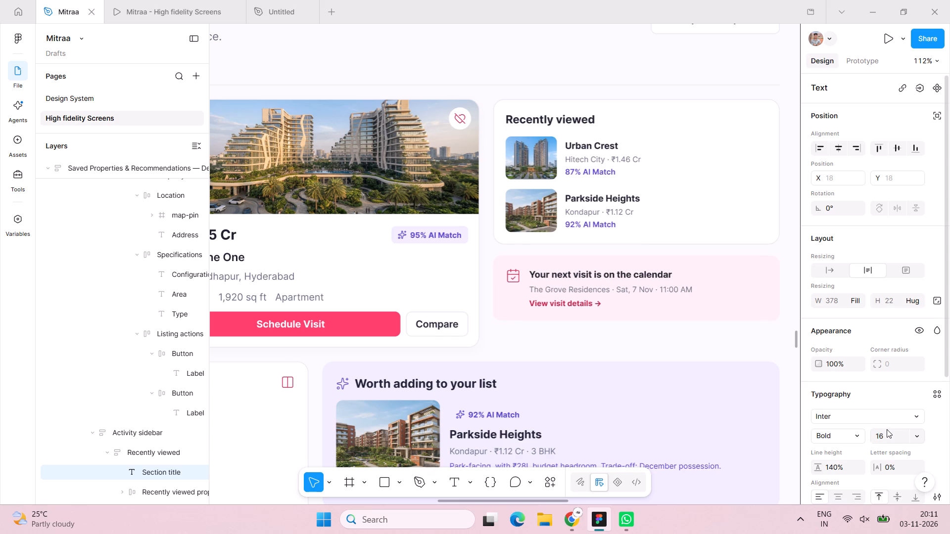
{"action": "left_click", "coordinate": [858, 438]}
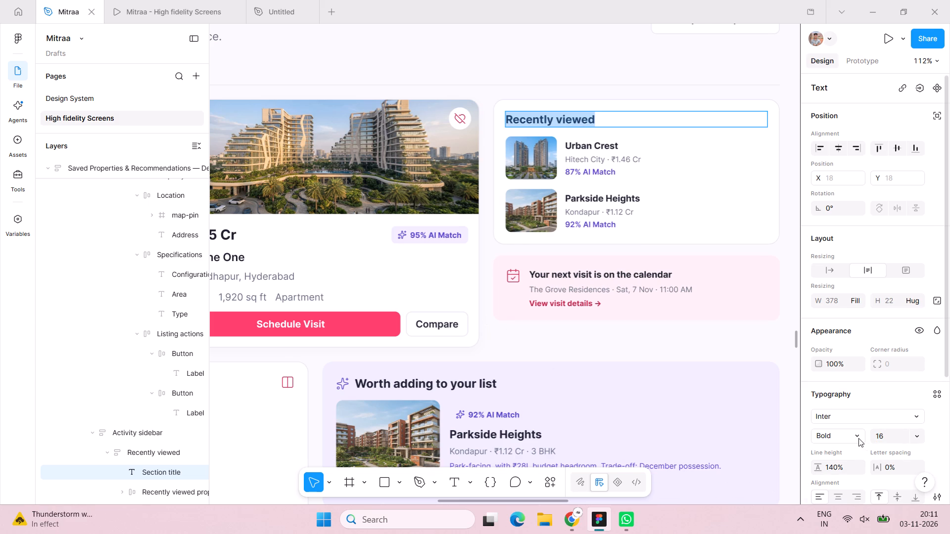
{"action": "left_click", "coordinate": [856, 424]}
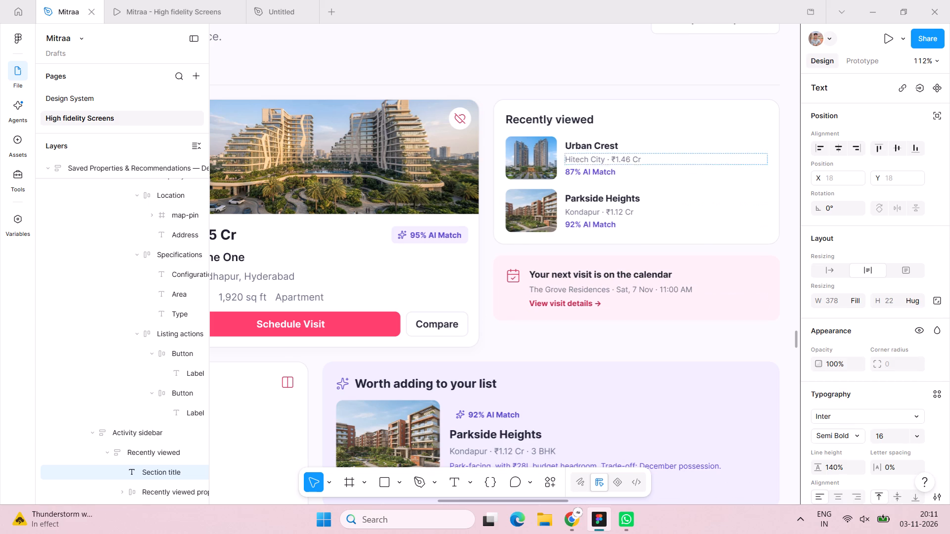
{"action": "left_click_drag", "start_coordinate": [658, 94], "coordinate": [696, 0]}
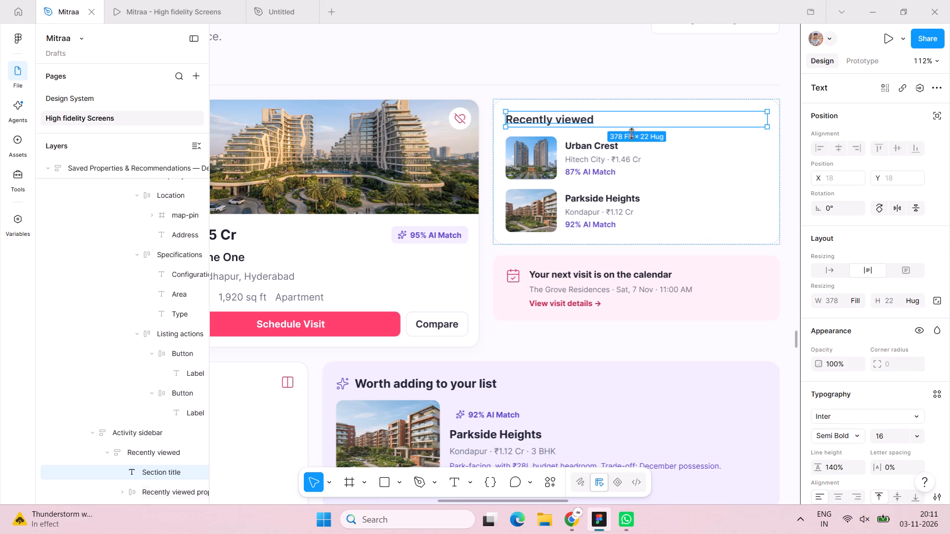
Set the Urban Crest and Parkside Heights property names in the Recently viewed card to font size 14.
{"action": "double_click", "coordinate": [640, 146]}
{"action": "double_click", "coordinate": [640, 147]}
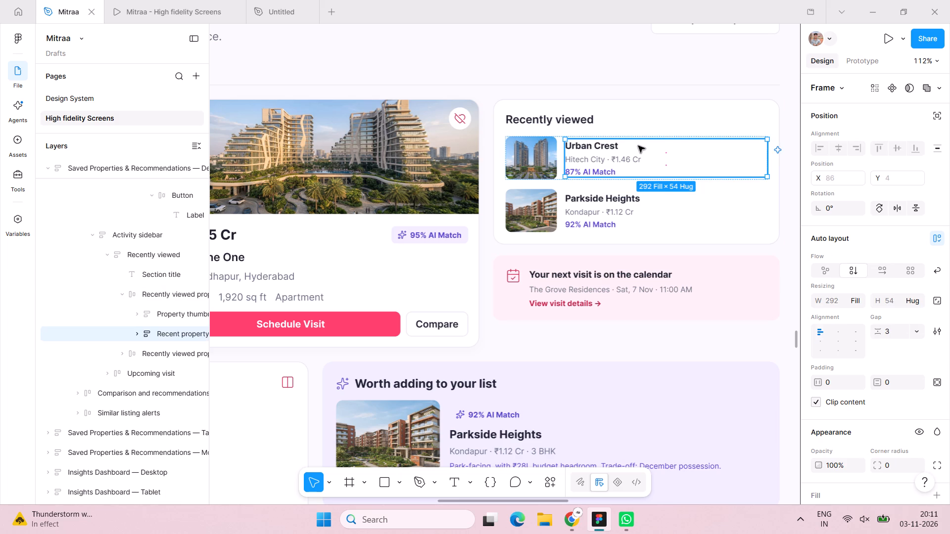
{"action": "double_click", "coordinate": [611, 143]}
{"action": "left_click", "coordinate": [611, 143]}
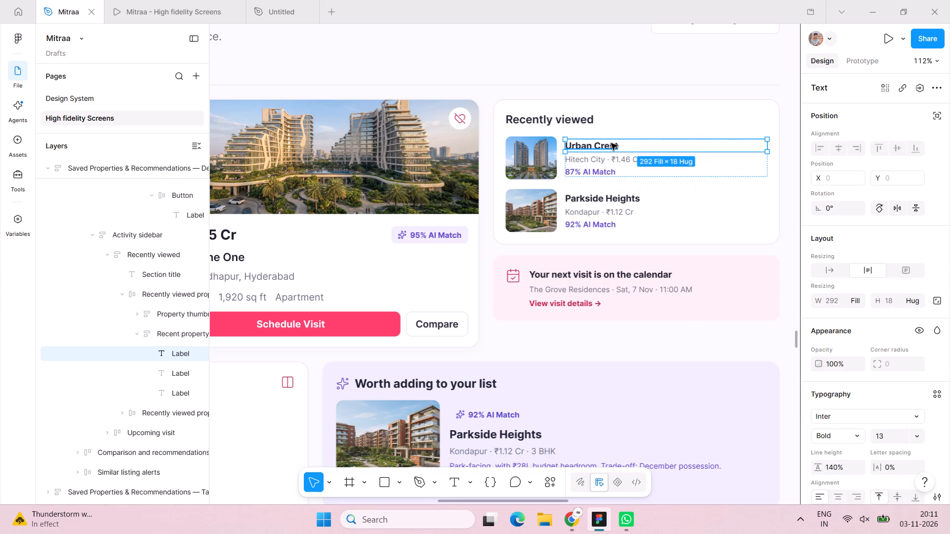
{"action": "double_click", "coordinate": [611, 143]}
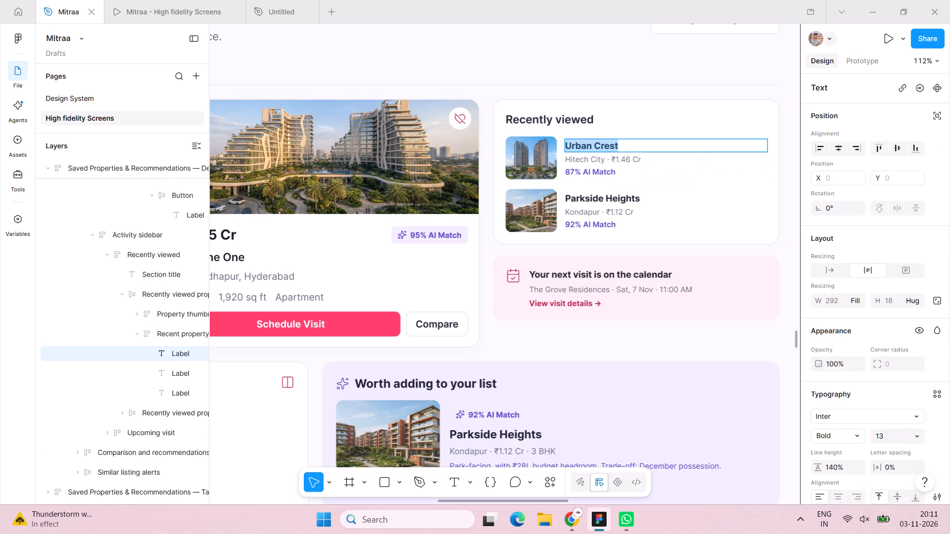
{"action": "triple_click", "coordinate": [620, 198], "text": "shift"}
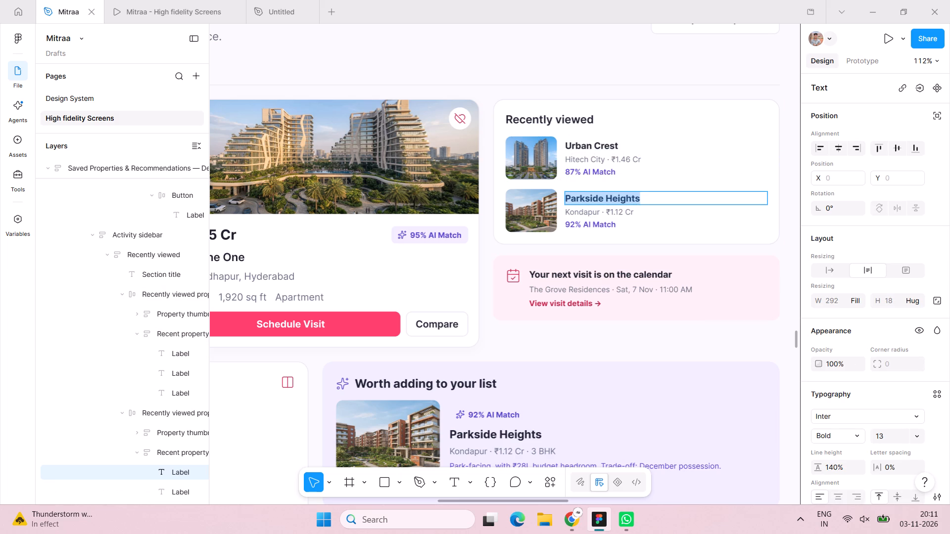
{"action": "left_click", "coordinate": [773, 336]}
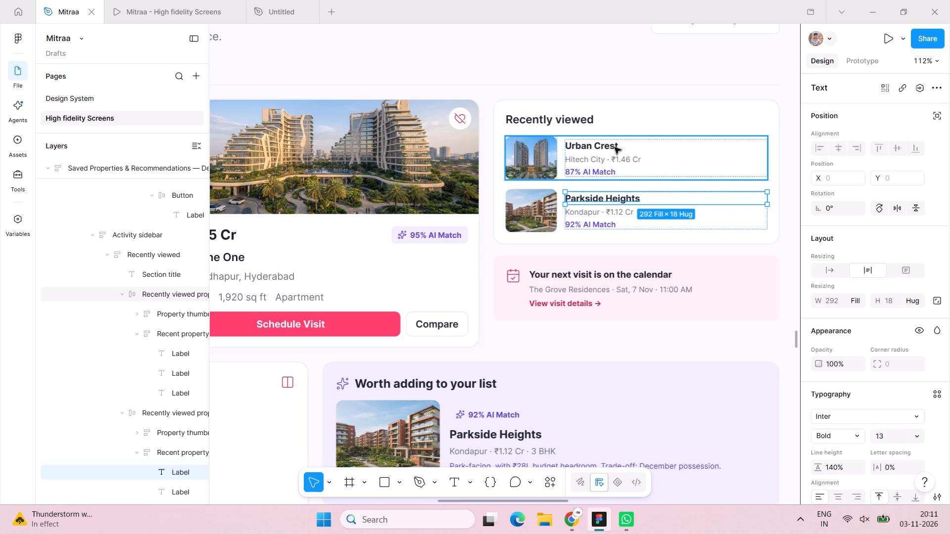
{"action": "triple_click", "coordinate": [608, 147], "text": "shift"}
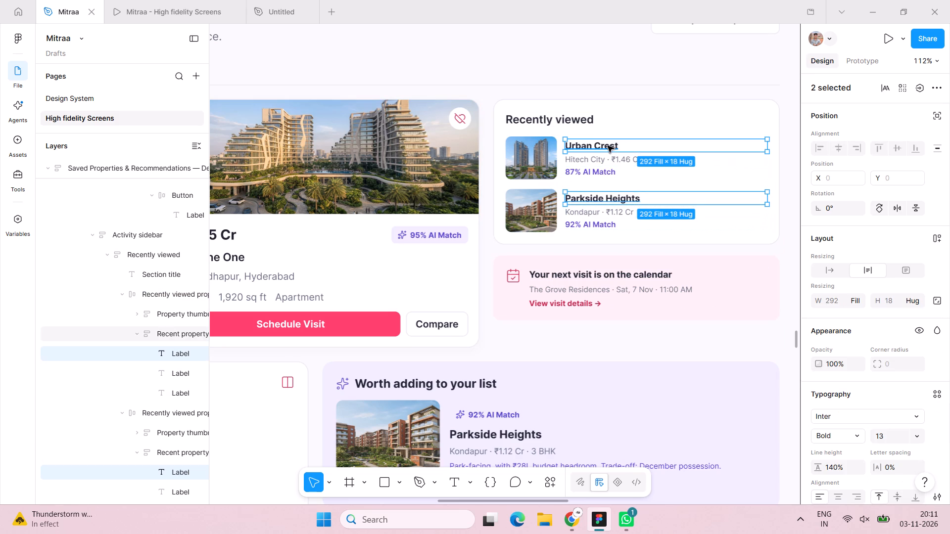
{"action": "left_click", "coordinate": [897, 437]}
{"action": "left_click", "coordinate": [926, 410]}
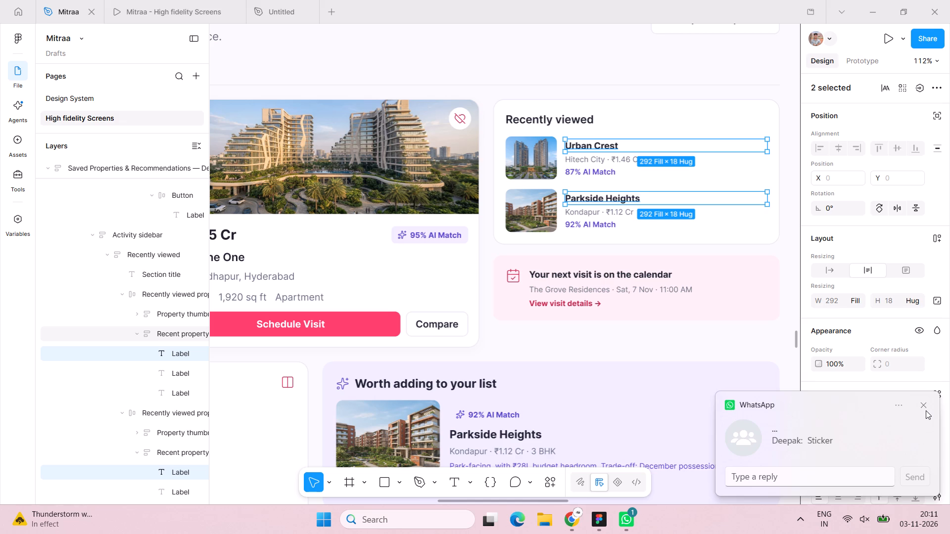
{"action": "left_click", "coordinate": [886, 440]}
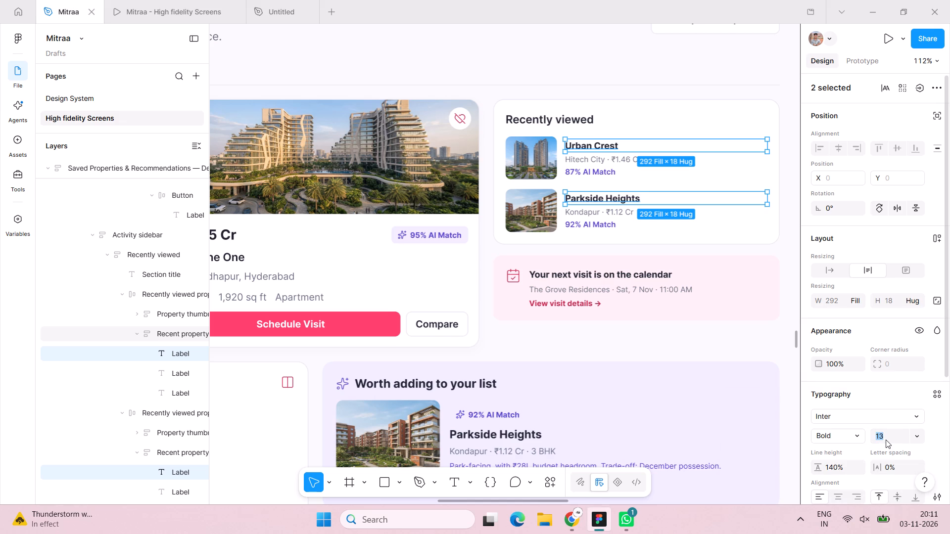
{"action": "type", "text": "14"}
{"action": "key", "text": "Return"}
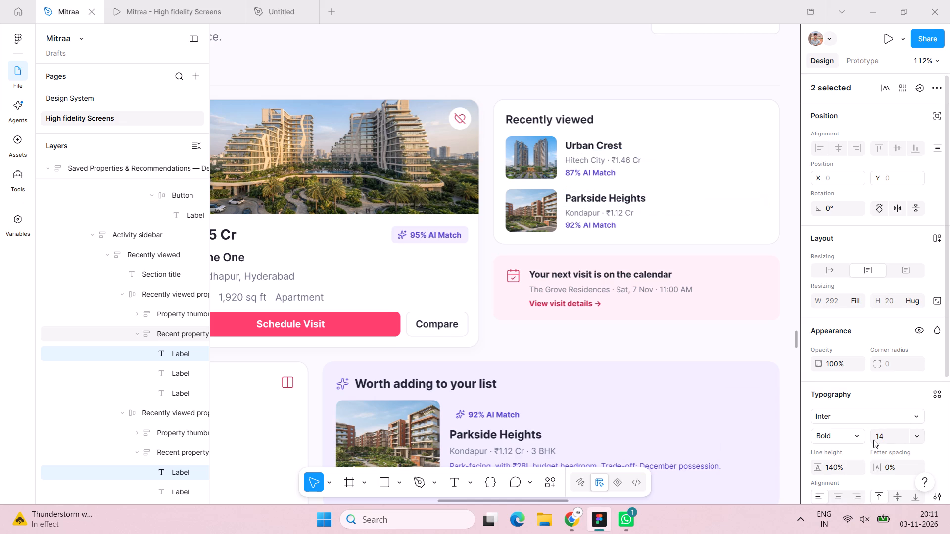
Set the location and price lines under Urban Crest and Parkside Heights in the Recently viewed card to font size 12.
{"action": "double_click", "coordinate": [611, 159]}
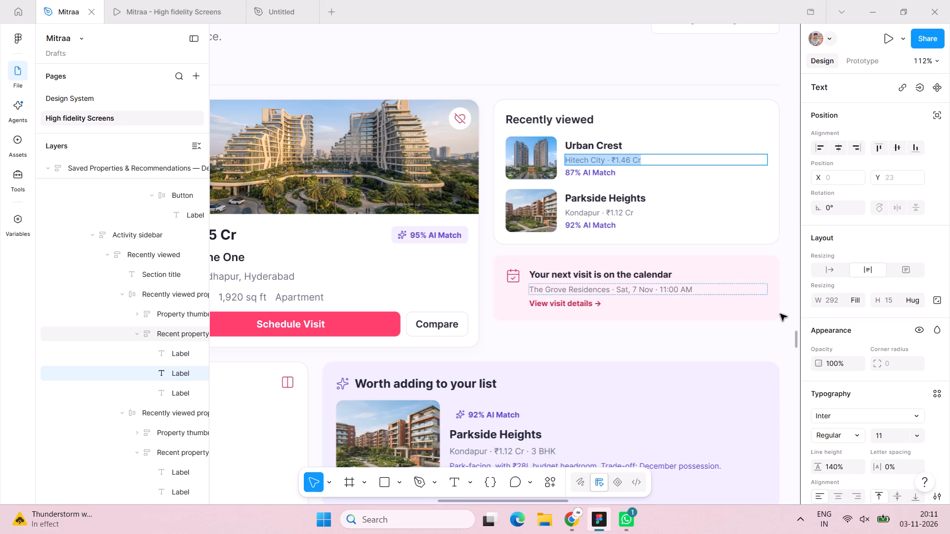
{"action": "left_click", "coordinate": [883, 440]}
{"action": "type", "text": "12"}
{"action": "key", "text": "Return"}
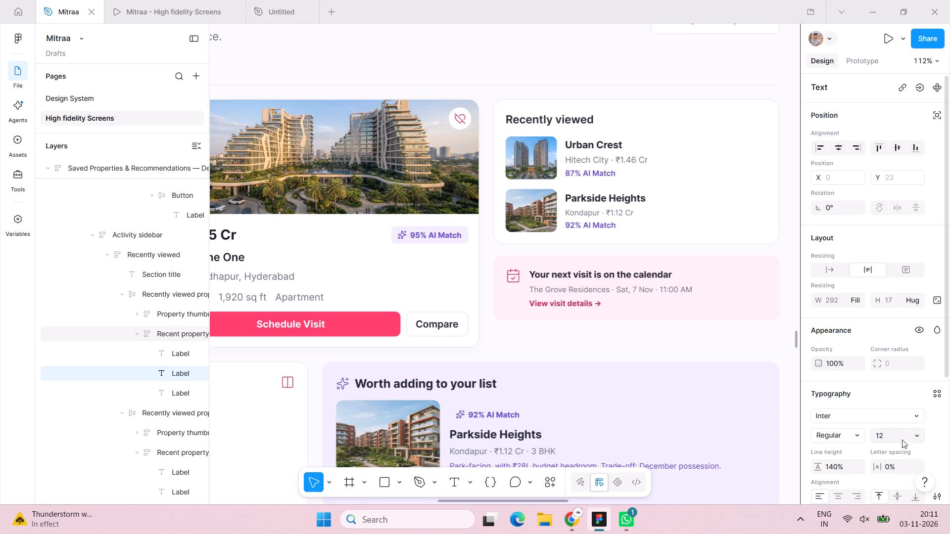
{"action": "triple_click", "coordinate": [633, 213]}
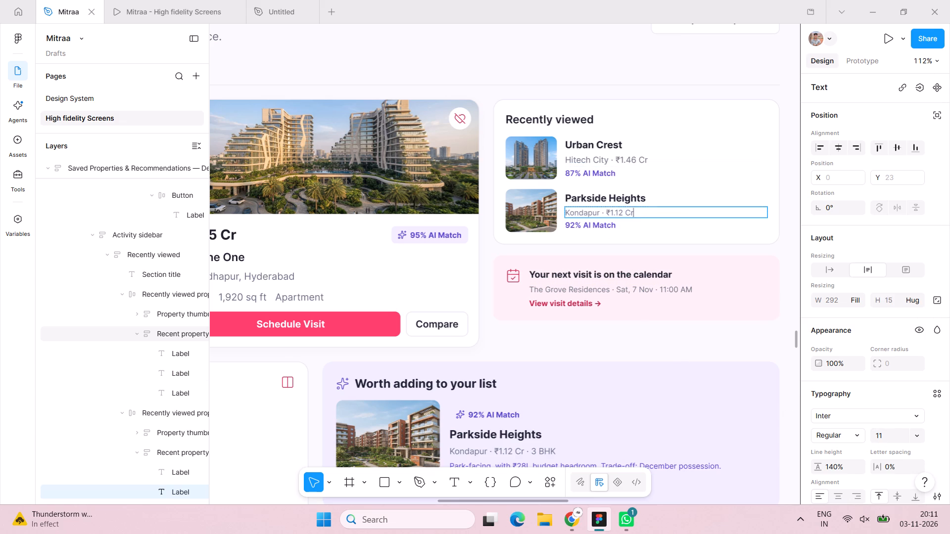
{"action": "left_click", "coordinate": [890, 442]}
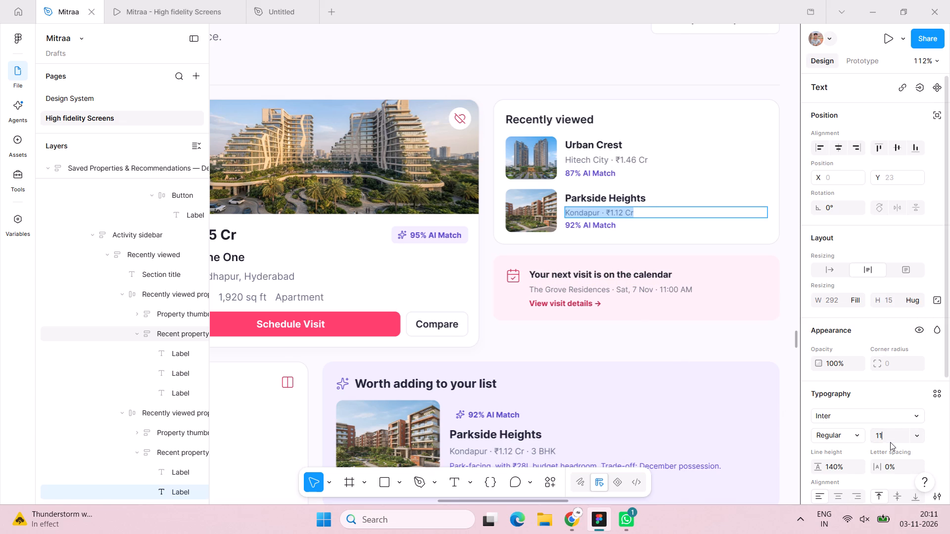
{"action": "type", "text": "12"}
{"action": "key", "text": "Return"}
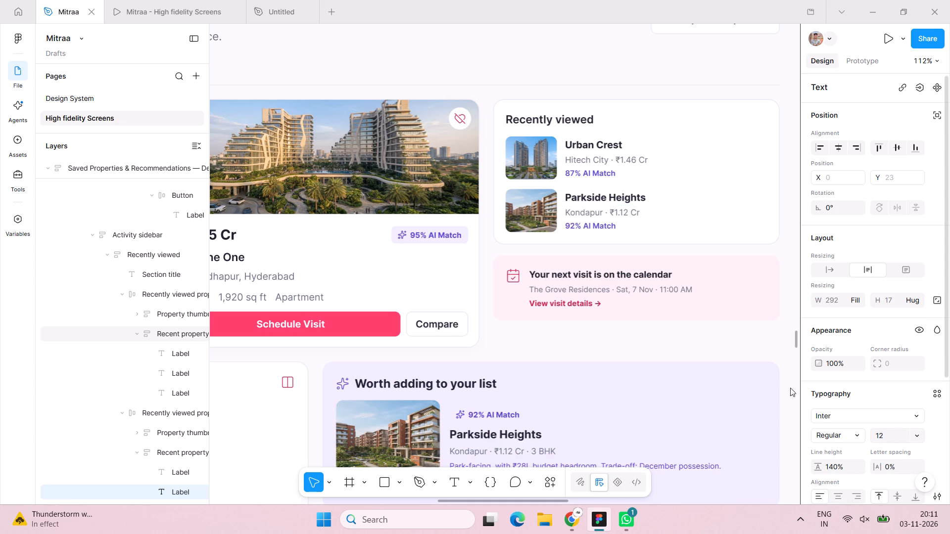
Set the AI Match label under Urban Crest in the Recently viewed card to font size 12.
{"action": "double_click", "coordinate": [614, 173]}
{"action": "double_click", "coordinate": [614, 174]}
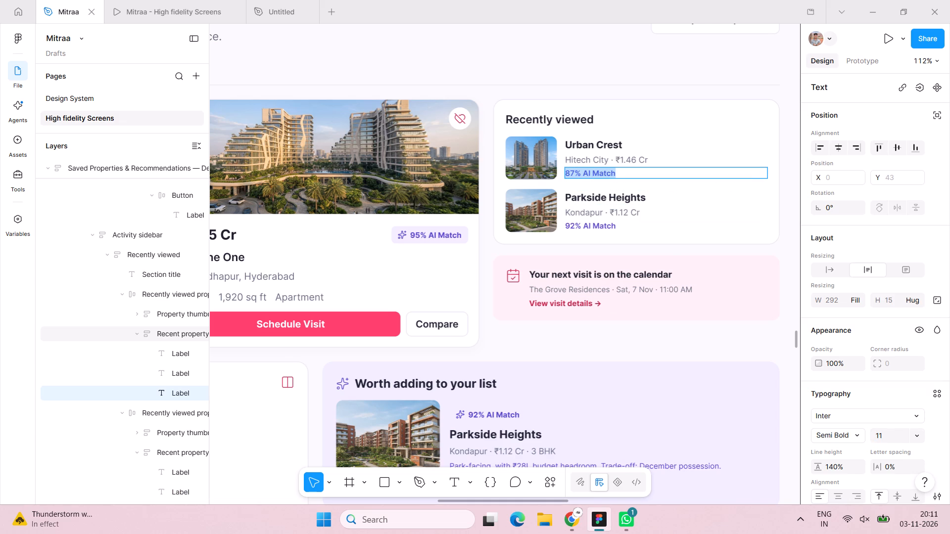
{"action": "left_click", "coordinate": [888, 436]}
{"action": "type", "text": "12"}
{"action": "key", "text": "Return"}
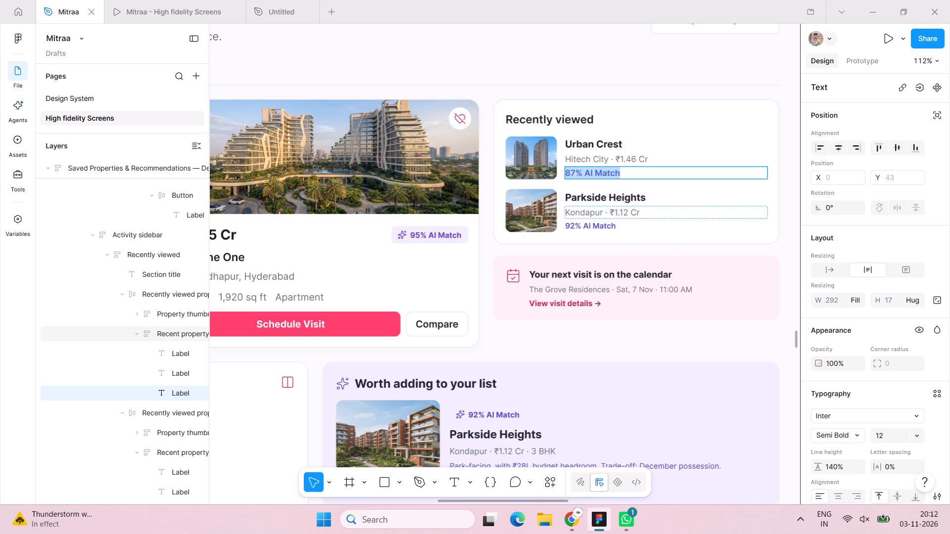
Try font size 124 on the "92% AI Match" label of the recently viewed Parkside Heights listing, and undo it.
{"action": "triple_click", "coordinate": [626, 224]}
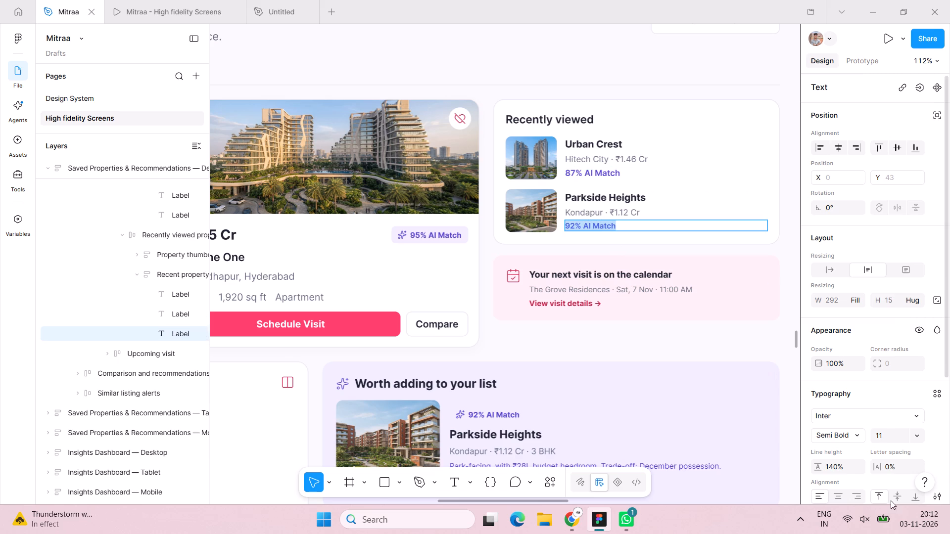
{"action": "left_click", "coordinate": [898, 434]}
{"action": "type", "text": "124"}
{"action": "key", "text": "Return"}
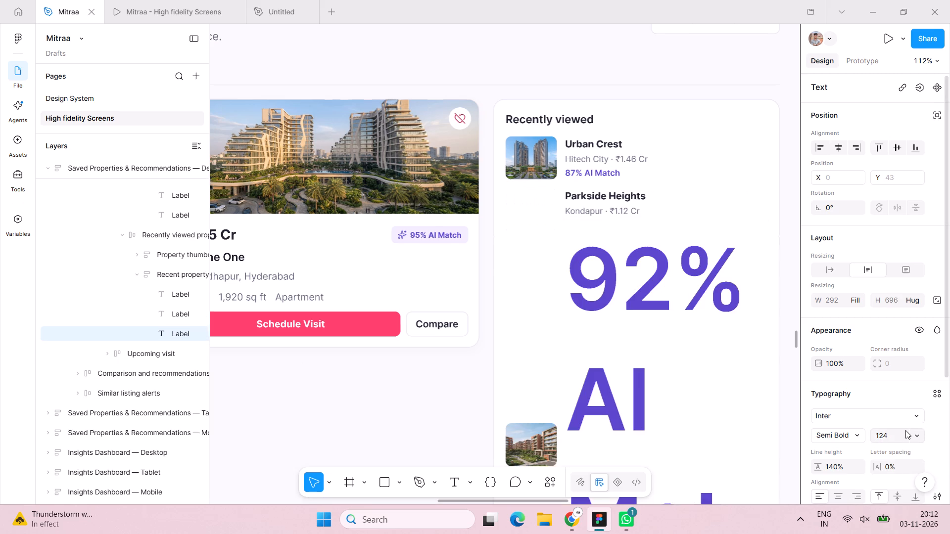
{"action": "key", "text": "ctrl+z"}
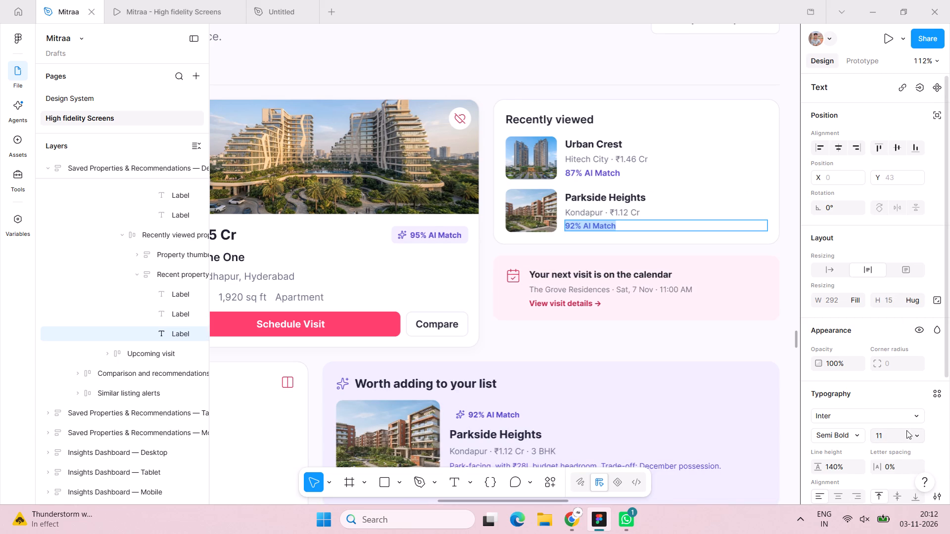
Set the "92% AI Match" label of the recently viewed Parkside Heights listing to font size 12.
{"action": "left_click", "coordinate": [892, 438]}
{"action": "type", "text": "12"}
{"action": "key", "text": "Return"}
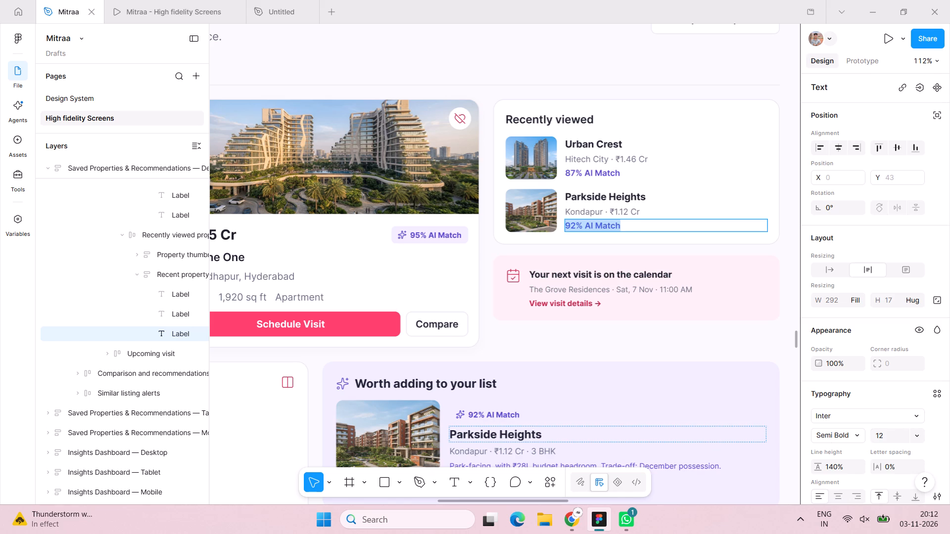
{"action": "left_click", "coordinate": [560, 354]}
{"action": "left_click", "coordinate": [559, 353]}
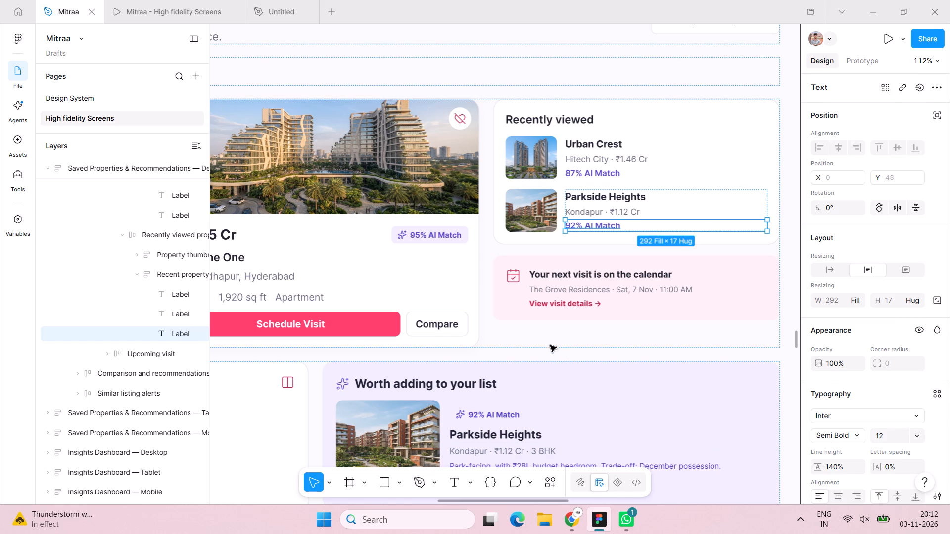
Set the "Your next visit is on the calendar" heading in the upcoming visit card to font size 14.
{"action": "double_click", "coordinate": [558, 276]}
{"action": "triple_click", "coordinate": [558, 276]}
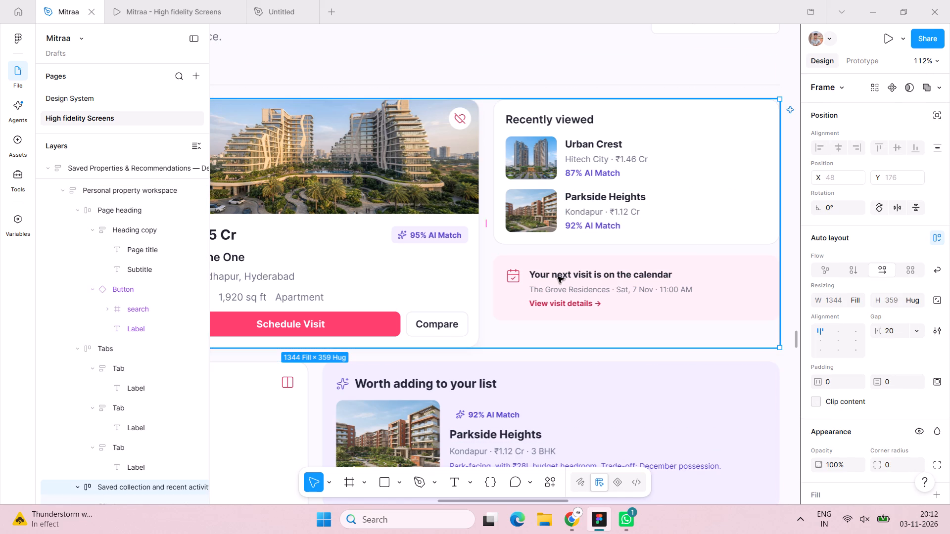
{"action": "left_click", "coordinate": [558, 276]}
{"action": "double_click", "coordinate": [558, 276]}
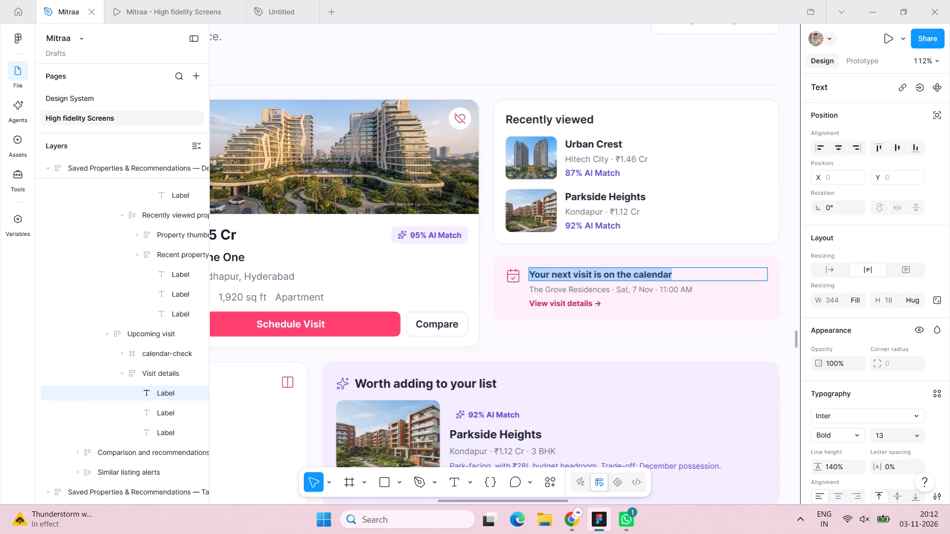
{"action": "left_click", "coordinate": [892, 432]}
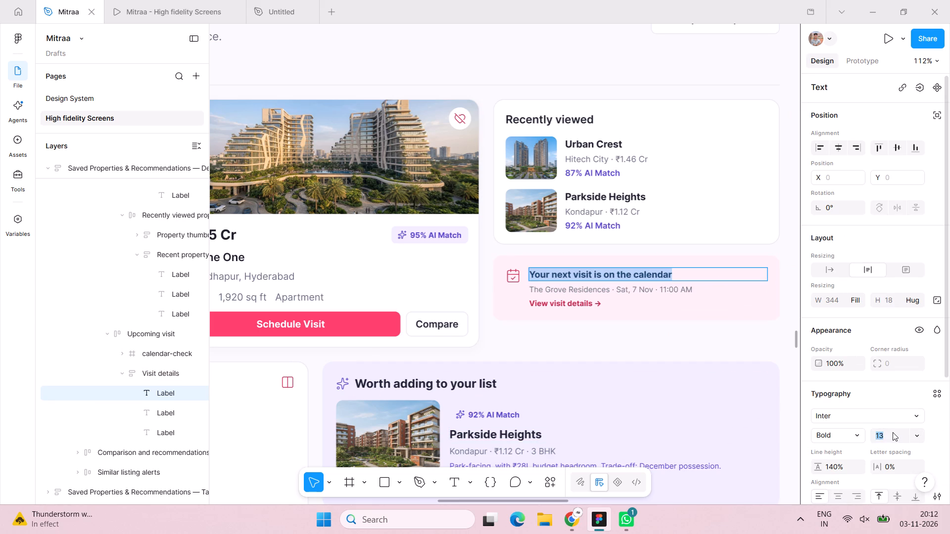
{"action": "type", "text": "14"}
{"action": "key", "text": "Return"}
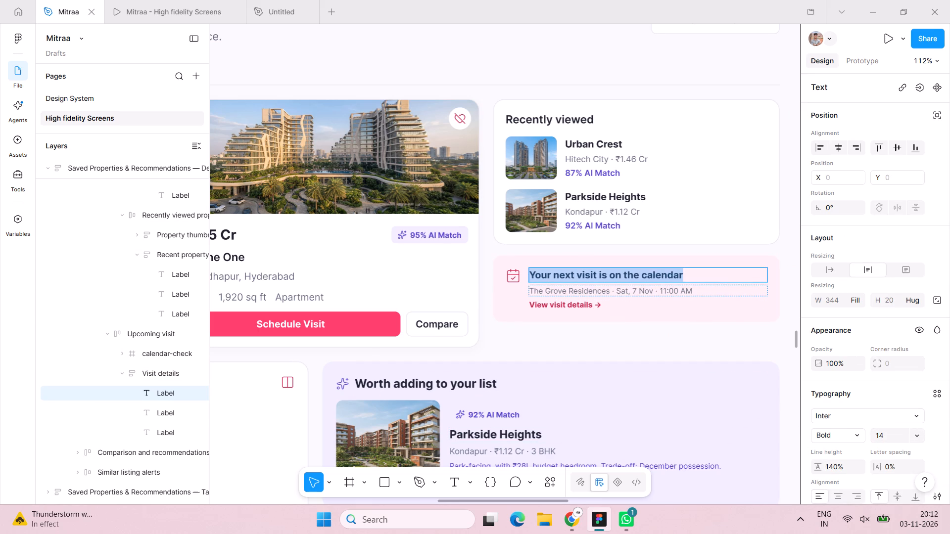
Set the visit's property and date line and the "View visit details" link in the upcoming visit card to font size 12.
{"action": "triple_click", "coordinate": [711, 292]}
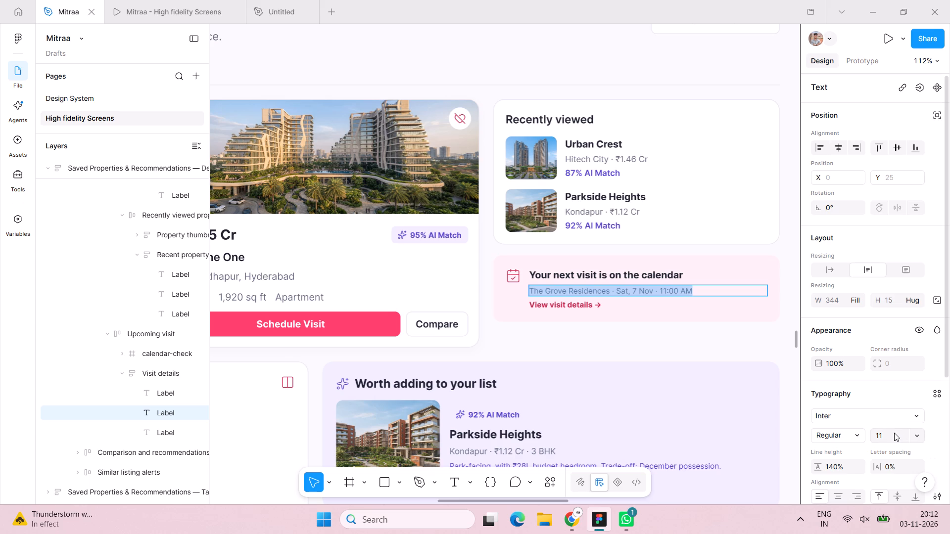
{"action": "left_click", "coordinate": [894, 433]}
{"action": "type", "text": "12"}
{"action": "key", "text": "Return"}
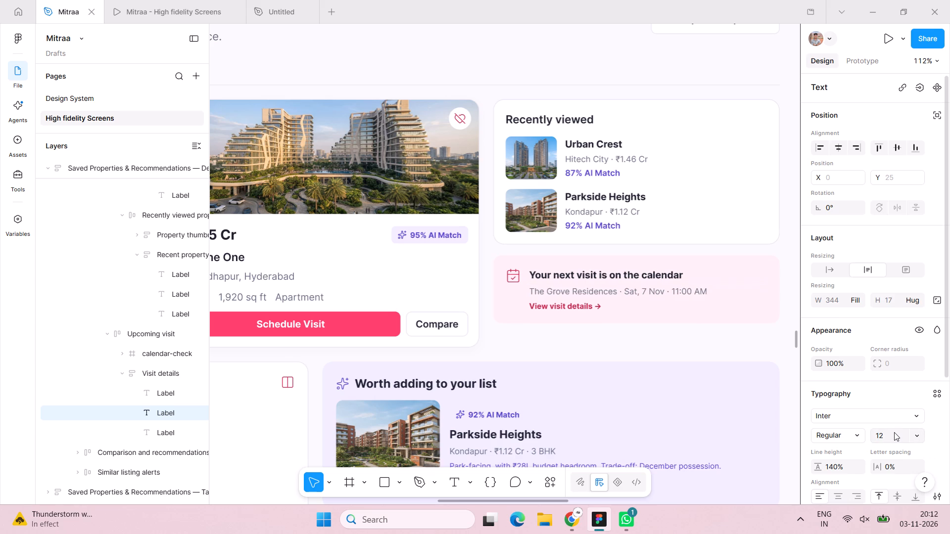
{"action": "triple_click", "coordinate": [609, 303]}
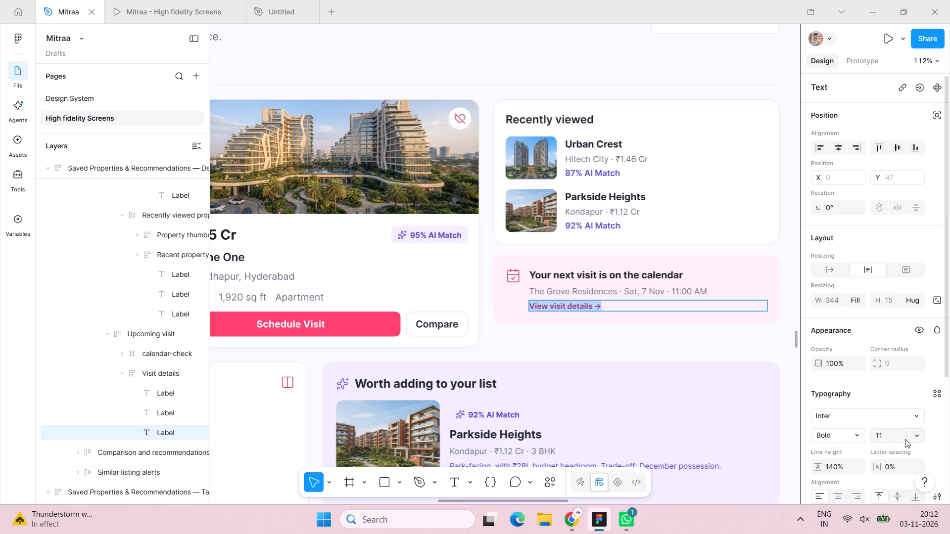
{"action": "left_click", "coordinate": [896, 434]}
{"action": "type", "text": "12"}
{"action": "key", "text": "Return"}
{"action": "right_click_drag", "start_coordinate": [895, 436], "coordinate": [949, 409]}
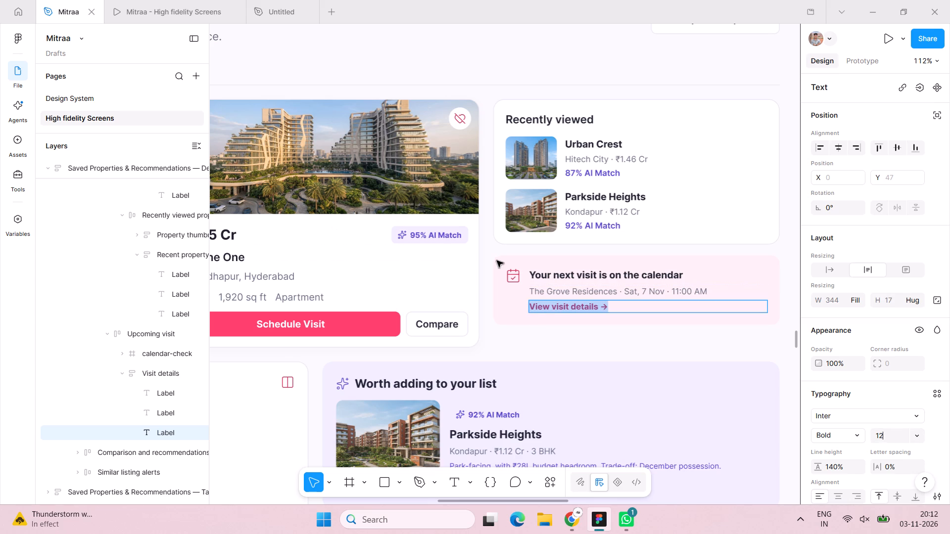
Lock the aspect ratio of the calendar-check icon in the upcoming visit card and resize it to 24 × 24.
{"action": "double_click", "coordinate": [509, 275]}
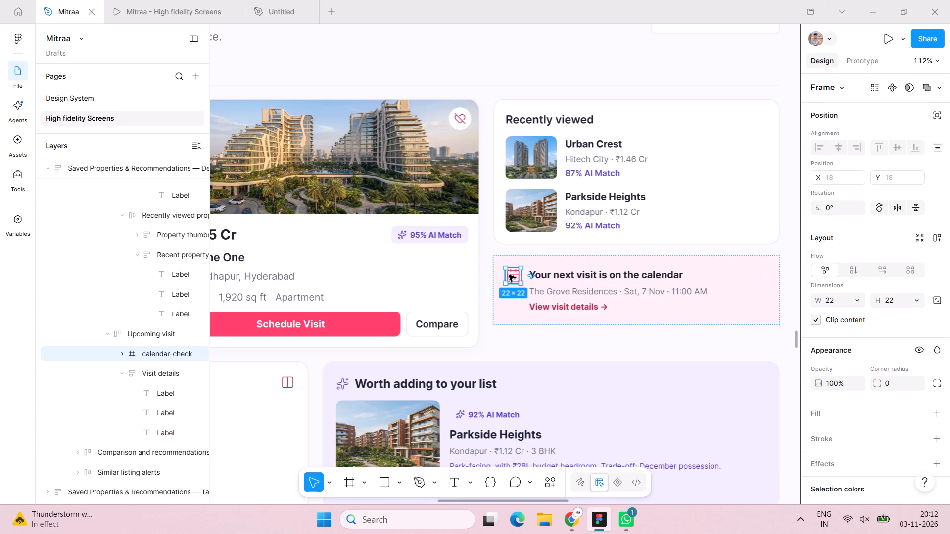
{"action": "left_click", "coordinate": [939, 298]}
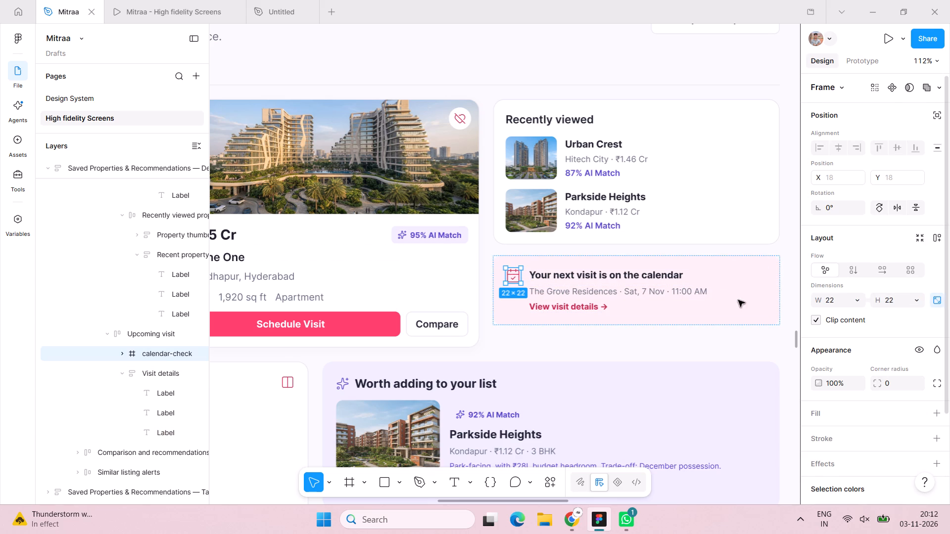
{"action": "left_click", "coordinate": [837, 298]}
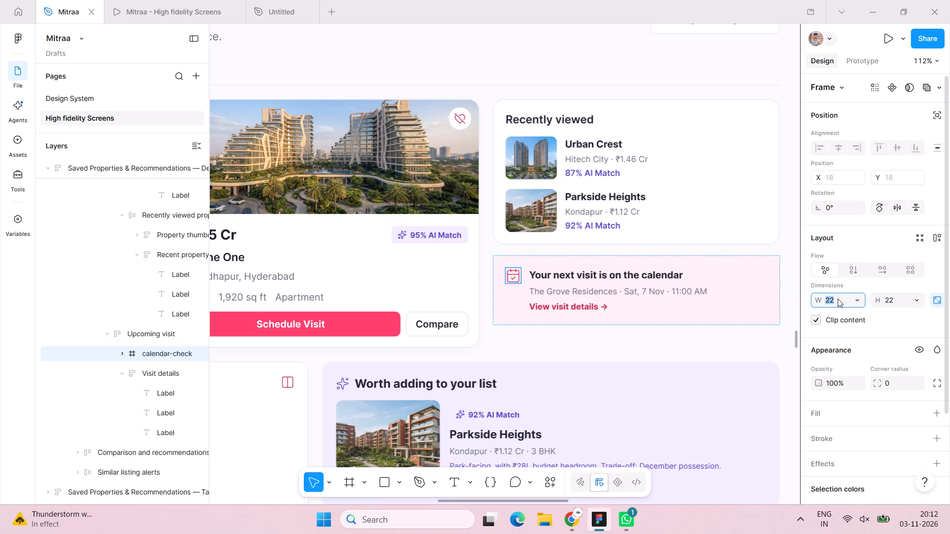
{"action": "type", "text": "24"}
{"action": "key", "text": "Return"}
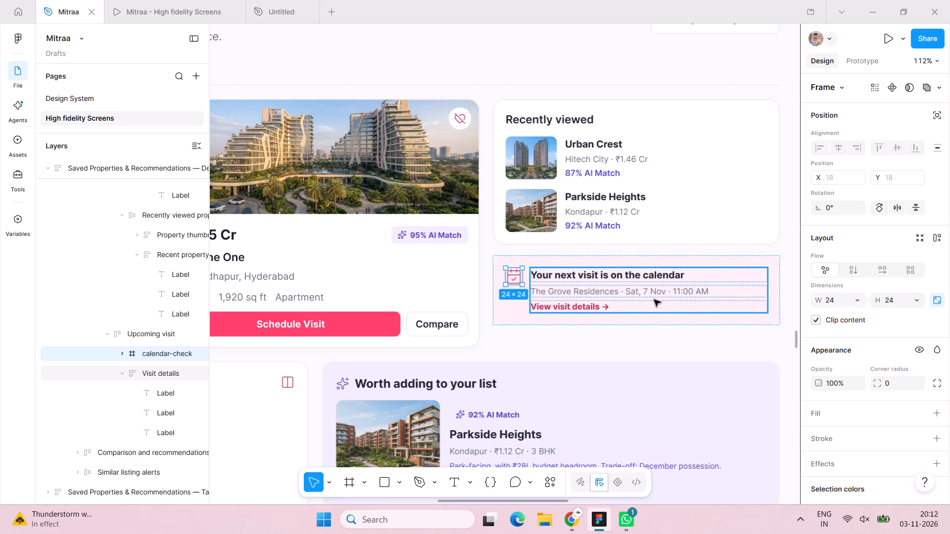
Set the "Two favourites. One clear view." heading of the property comparison card to font size 18.
{"action": "scroll", "coordinate": [632, 296], "scroll_direction": "down", "scroll_amount": 2}
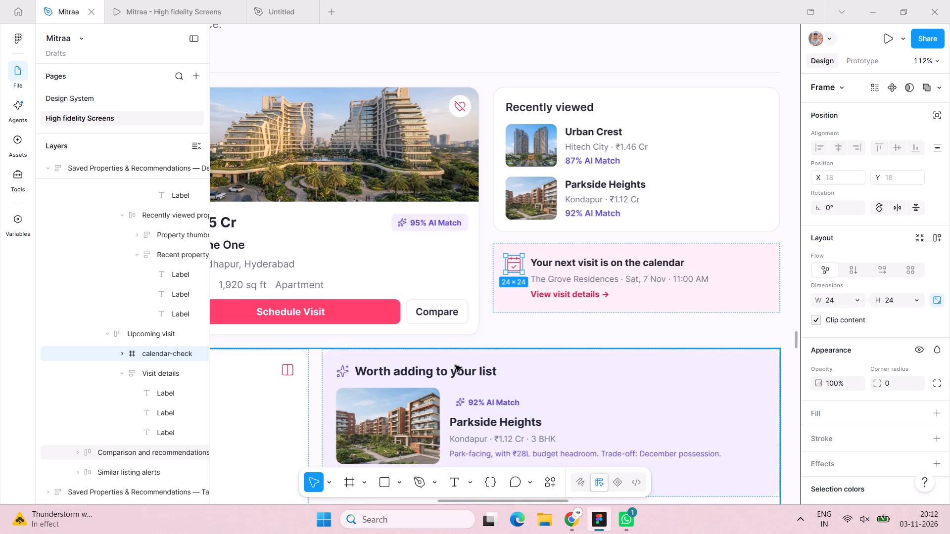
{"action": "scroll", "coordinate": [455, 365], "scroll_direction": "down", "scroll_amount": 2}
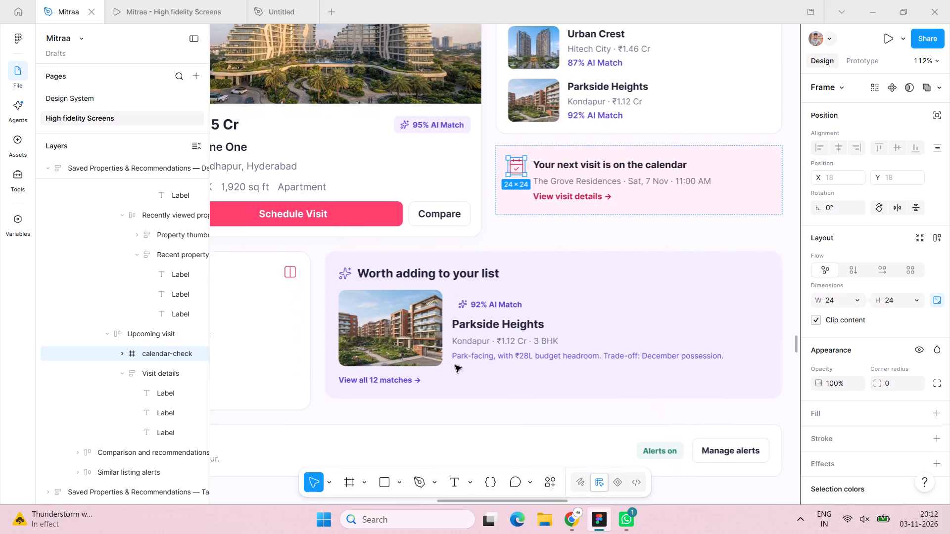
{"action": "scroll", "coordinate": [455, 365], "scroll_direction": "down", "scroll_amount": 1}
{"action": "scroll", "coordinate": [455, 365], "scroll_direction": "right", "scroll_amount": 6}
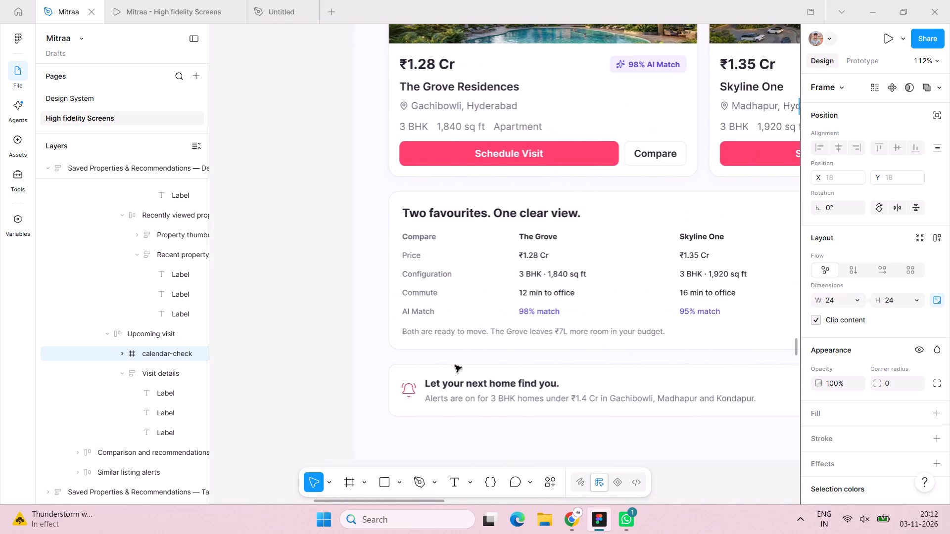
{"action": "scroll", "coordinate": [455, 365], "scroll_direction": "left", "scroll_amount": 1}
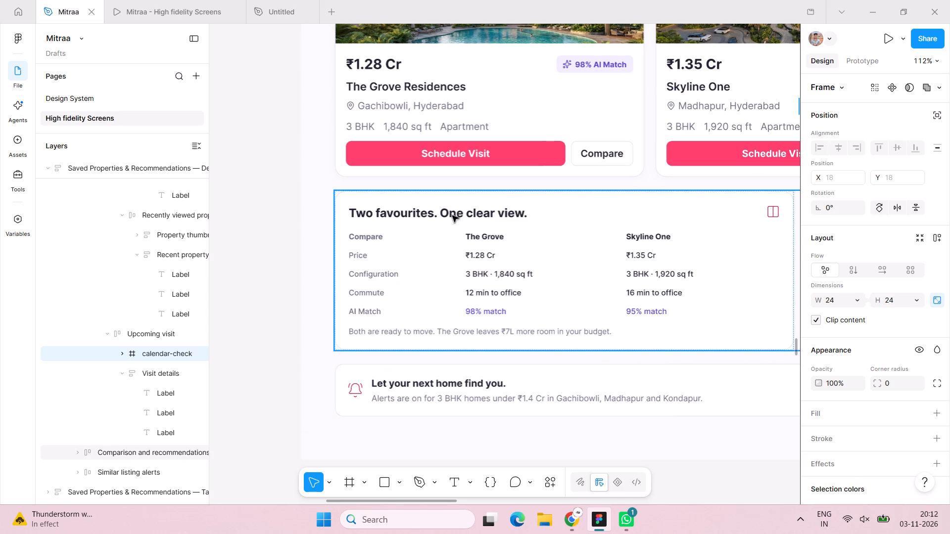
{"action": "triple_click", "coordinate": [453, 216]}
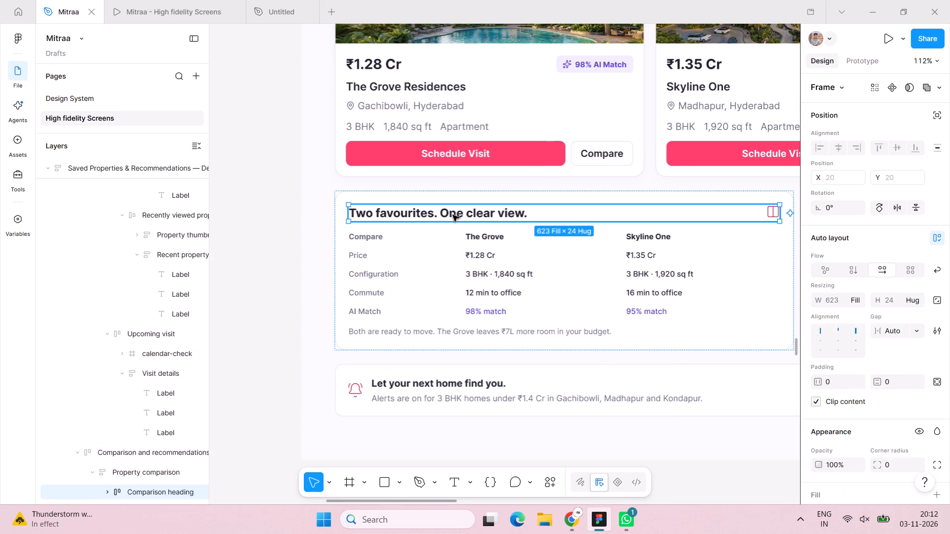
{"action": "double_click", "coordinate": [453, 215]}
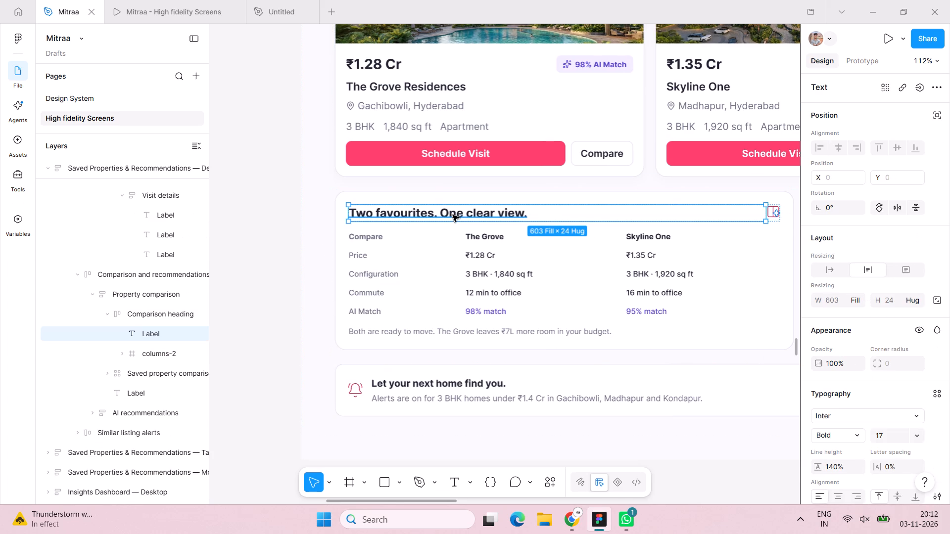
{"action": "left_click", "coordinate": [889, 437]}
{"action": "type", "text": "18"}
{"action": "key", "text": "Return"}
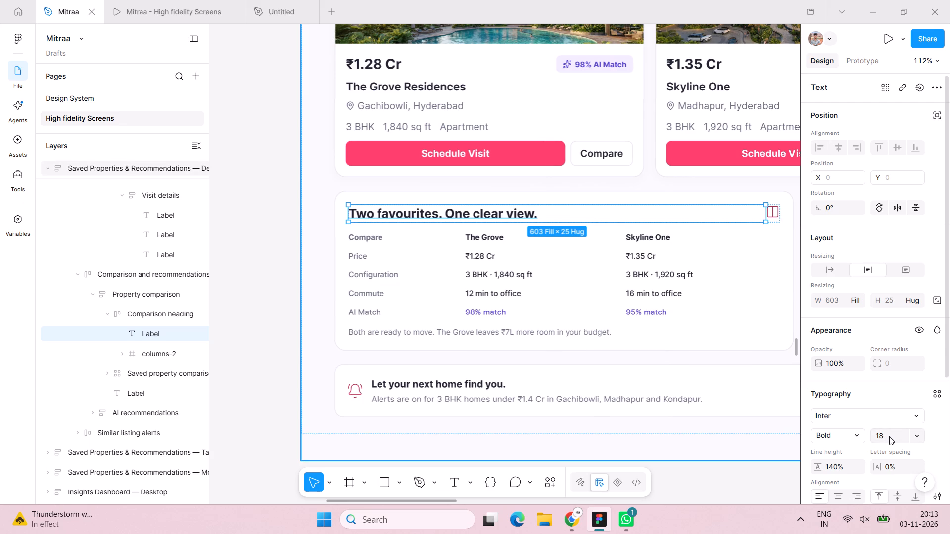
Set the "Compare" header cell of the saved property comparison table to font size 14.
{"action": "double_click", "coordinate": [372, 239]}
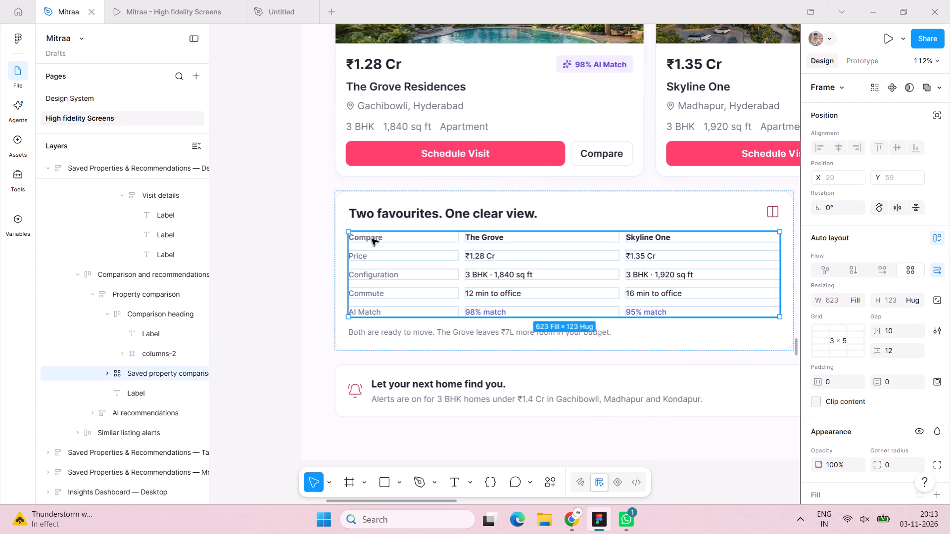
{"action": "double_click", "coordinate": [372, 239]}
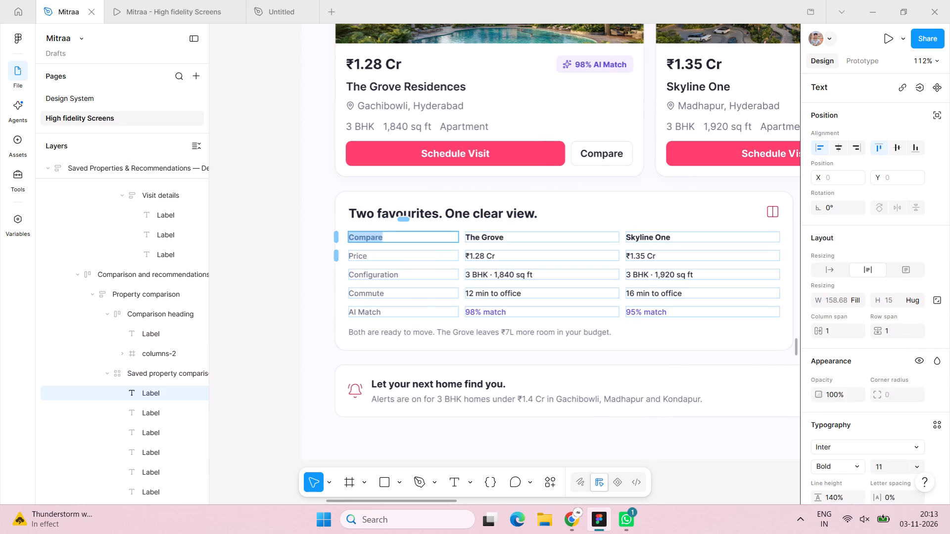
{"action": "left_click", "coordinate": [896, 466]}
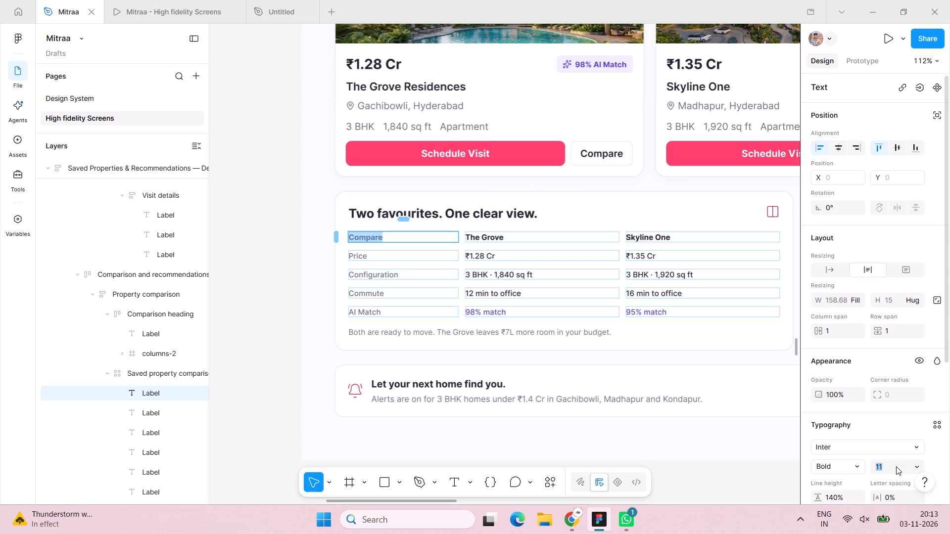
{"action": "type", "text": "14"}
{"action": "key", "text": "Return"}
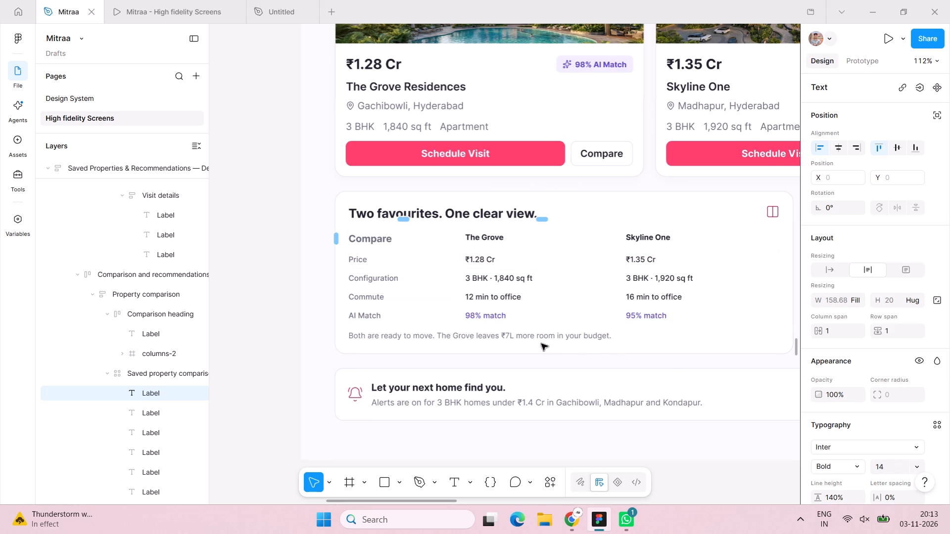
Select the full text of "The Grove" column header in the saved property comparison table.
{"action": "triple_click", "coordinate": [508, 238]}
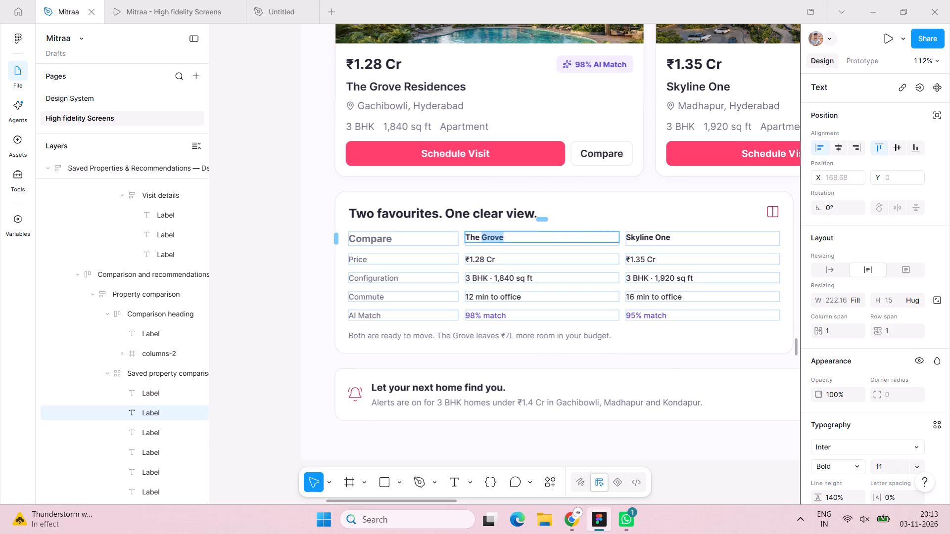
{"action": "left_click", "coordinate": [508, 238]}
Set "The Grove" column header of the saved property comparison table to font size 14.
{"action": "left_click", "coordinate": [886, 471]}
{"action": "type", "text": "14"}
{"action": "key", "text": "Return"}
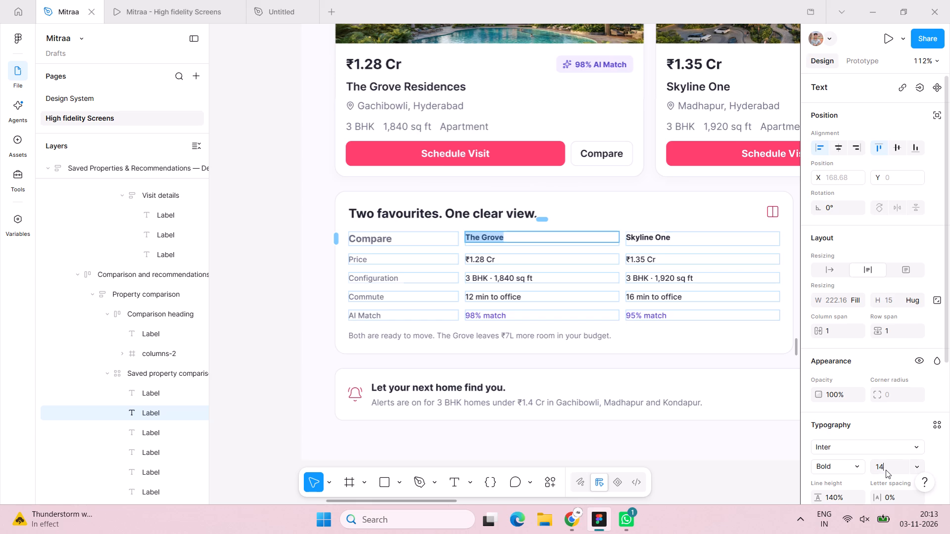
Set the "Skyline One" column header of the saved property comparison table to font size 14.
{"action": "double_click", "coordinate": [700, 239]}
{"action": "double_click", "coordinate": [700, 239]}
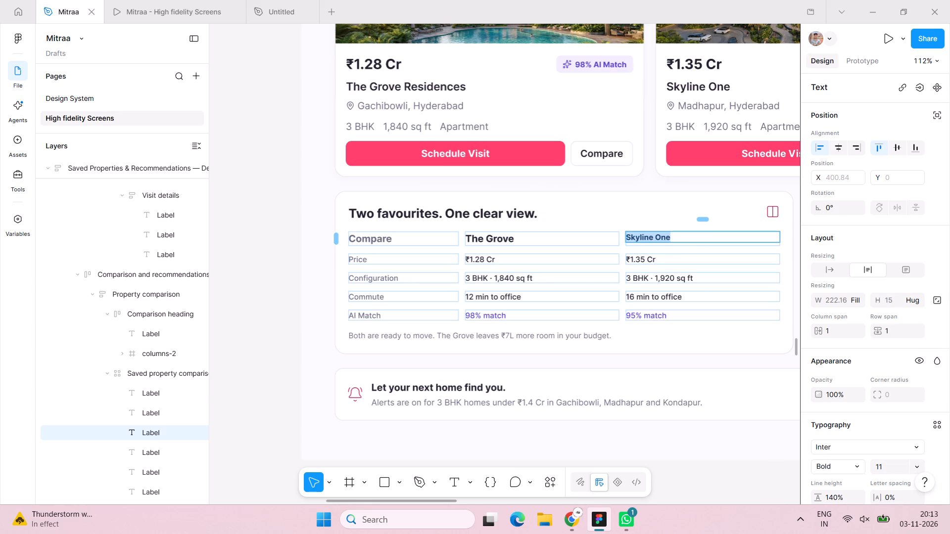
{"action": "left_click", "coordinate": [891, 465]}
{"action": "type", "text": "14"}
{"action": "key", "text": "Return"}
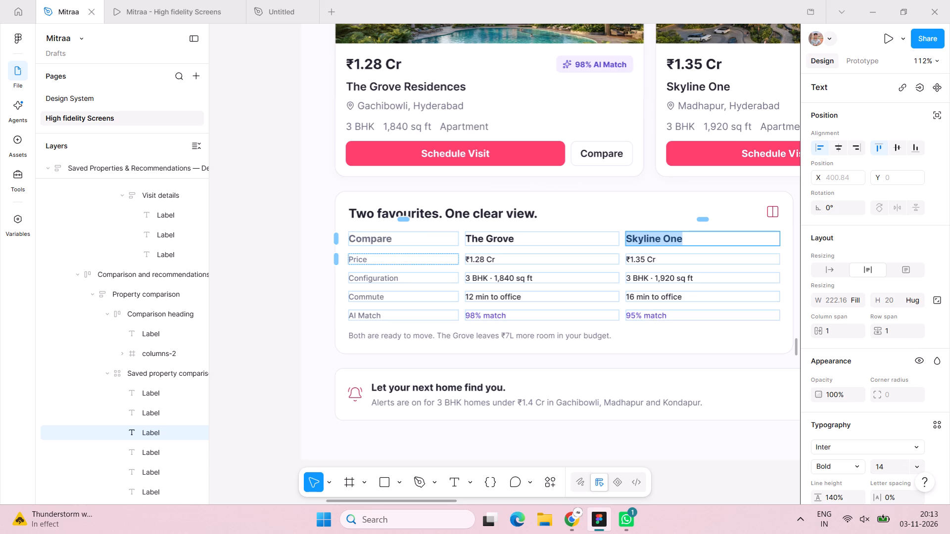
Set the "Price" row label of the saved property comparison table to font size 12.
{"action": "double_click", "coordinate": [380, 263]}
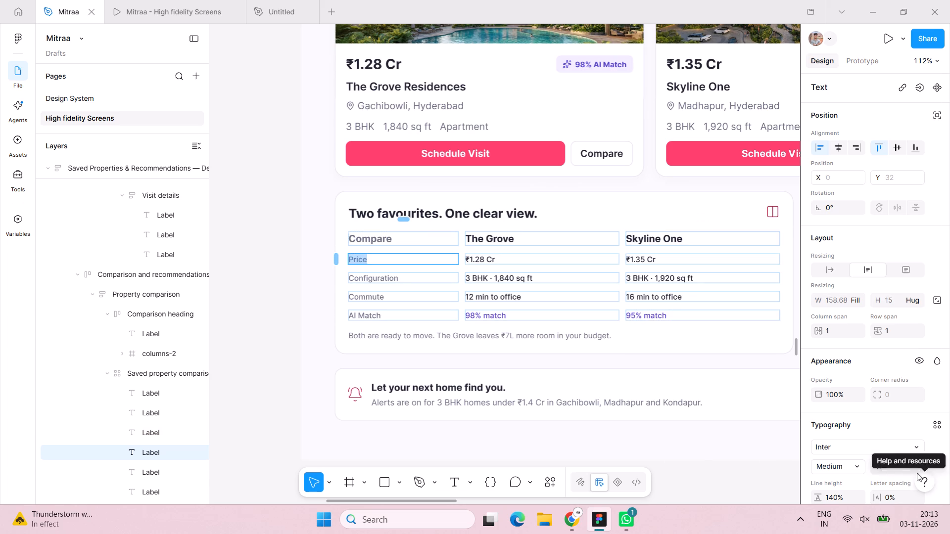
{"action": "left_click", "coordinate": [886, 468]}
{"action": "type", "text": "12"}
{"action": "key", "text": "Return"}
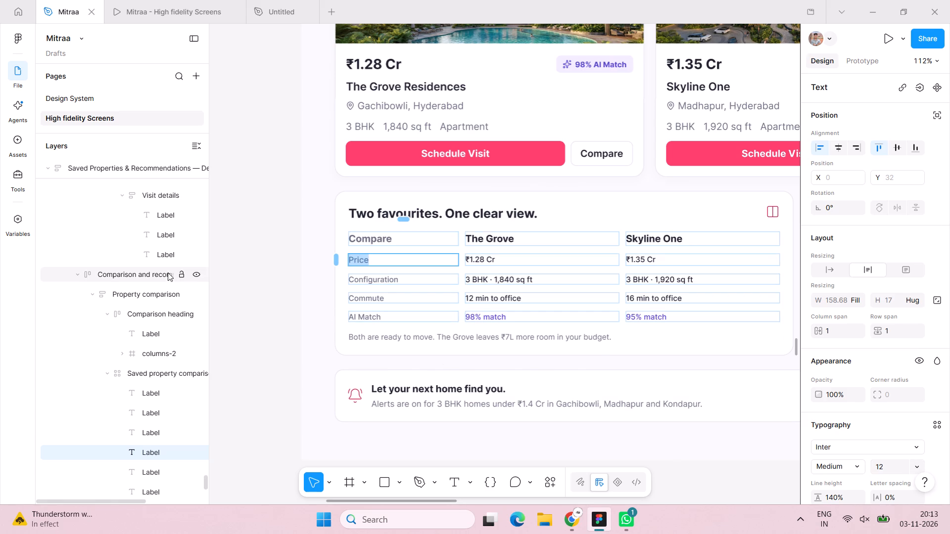
{"action": "left_click", "coordinate": [260, 295]}
Select the "Configuration", "Commute" and "AI Match" row labels of the comparison table together.
{"action": "left_click", "coordinate": [368, 284]}
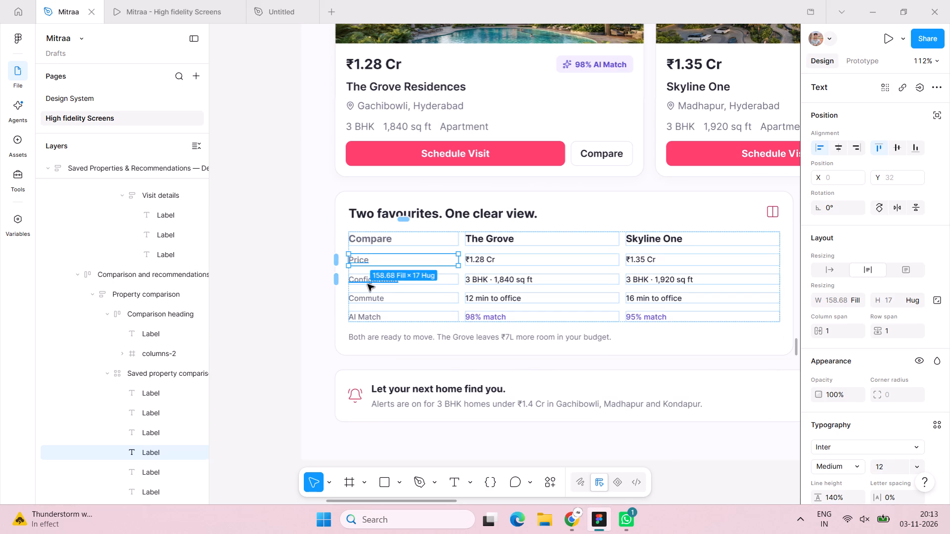
{"action": "left_click", "coordinate": [369, 300], "text": "shift"}
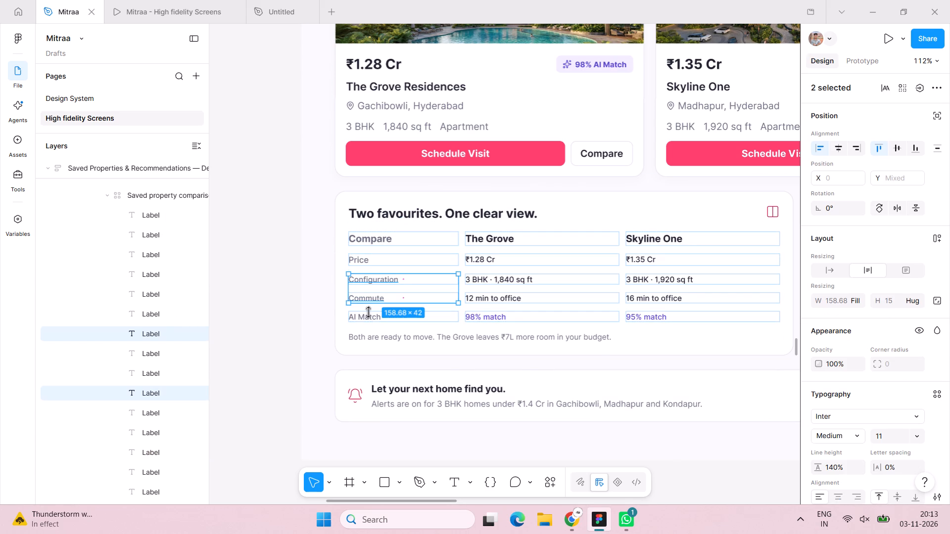
{"action": "left_click", "coordinate": [368, 314], "text": "shift"}
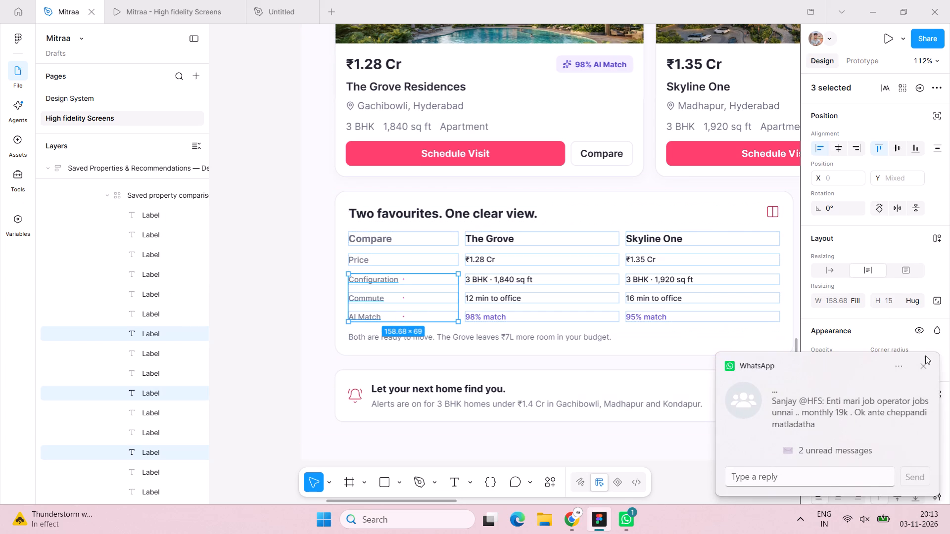
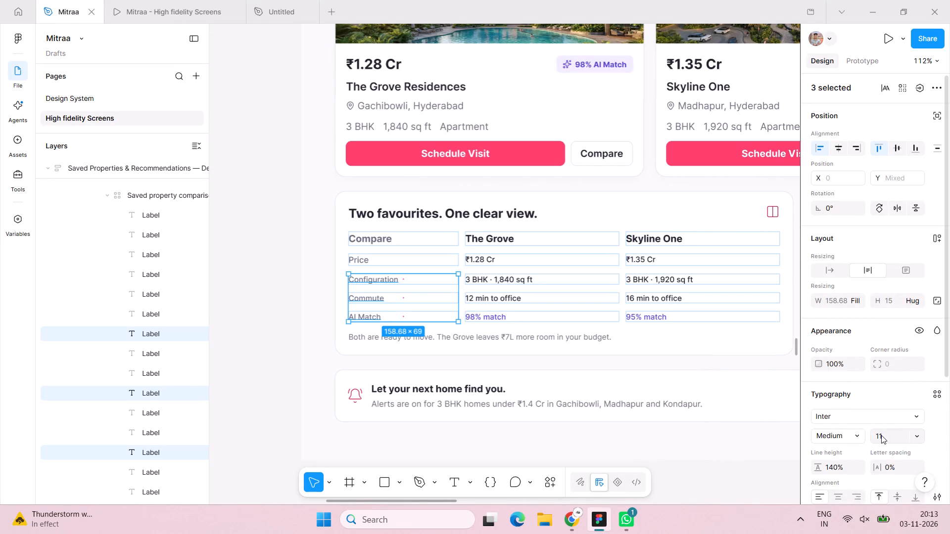
Set the "Configuration", "Commute" and "AI Match" row labels of the comparison table to font size 12.
{"action": "left_click", "coordinate": [881, 435]}
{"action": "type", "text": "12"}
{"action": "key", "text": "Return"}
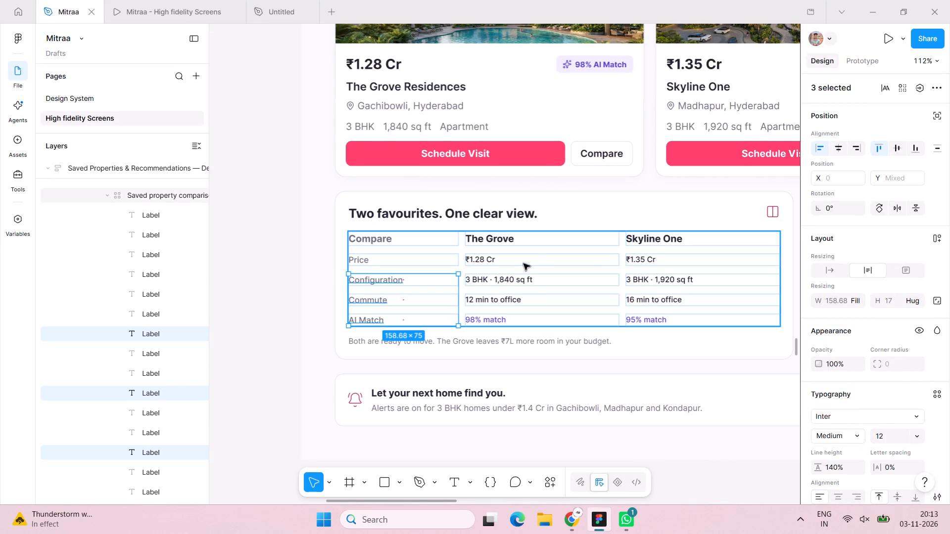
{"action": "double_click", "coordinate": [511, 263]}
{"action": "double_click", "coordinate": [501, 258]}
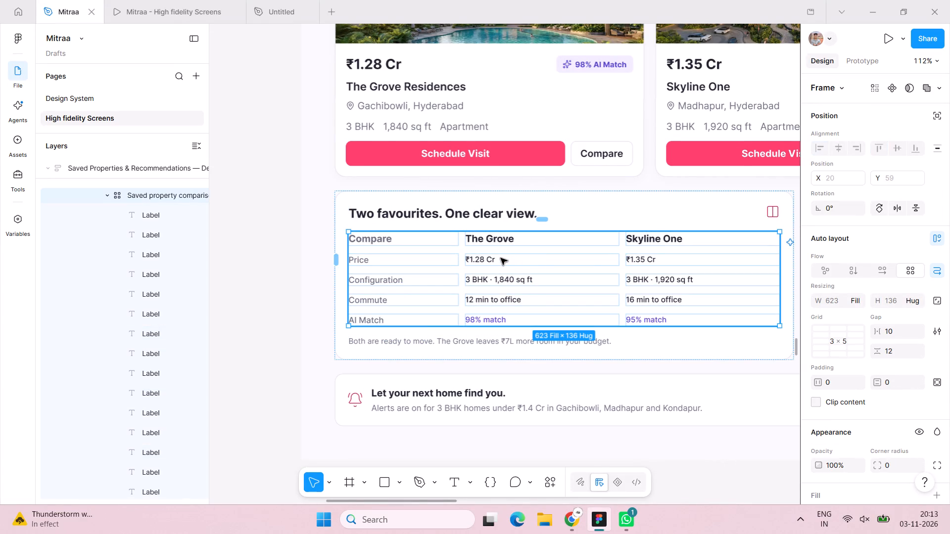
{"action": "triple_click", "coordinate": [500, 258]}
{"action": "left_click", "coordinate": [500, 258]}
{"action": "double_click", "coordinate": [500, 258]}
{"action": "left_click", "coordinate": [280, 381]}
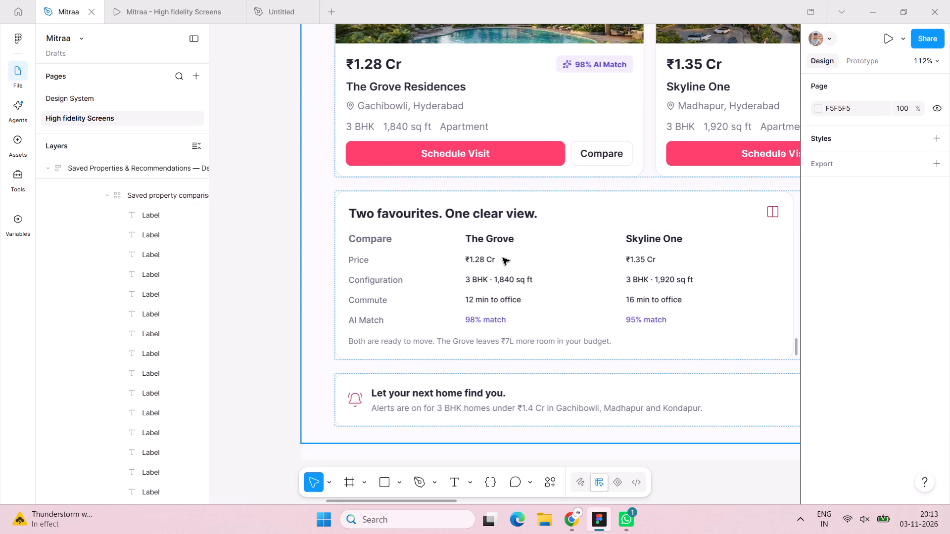
Set the four values under "The Grove" in the comparison table, from price to AI match, to font size 12.
{"action": "triple_click", "coordinate": [485, 260]}
{"action": "left_click", "coordinate": [485, 260]}
{"action": "double_click", "coordinate": [485, 260]}
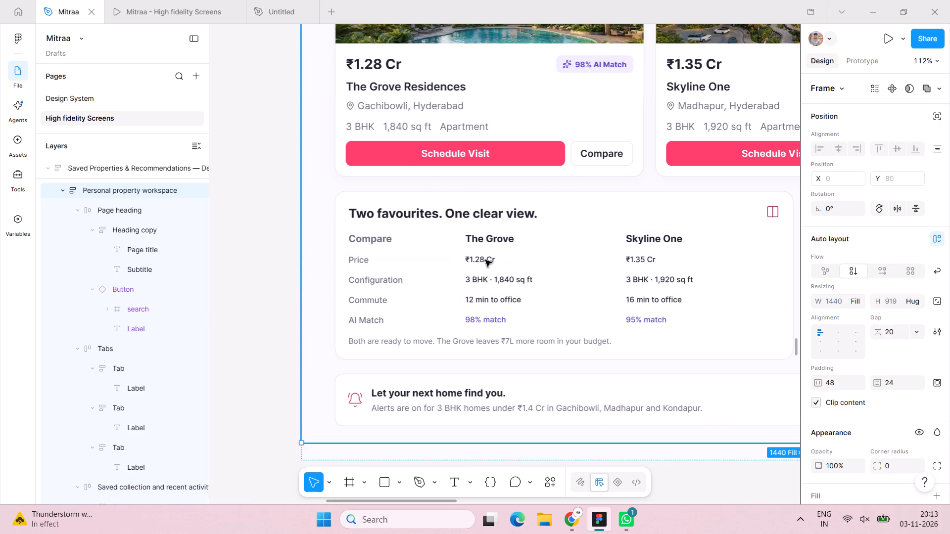
{"action": "double_click", "coordinate": [485, 260]}
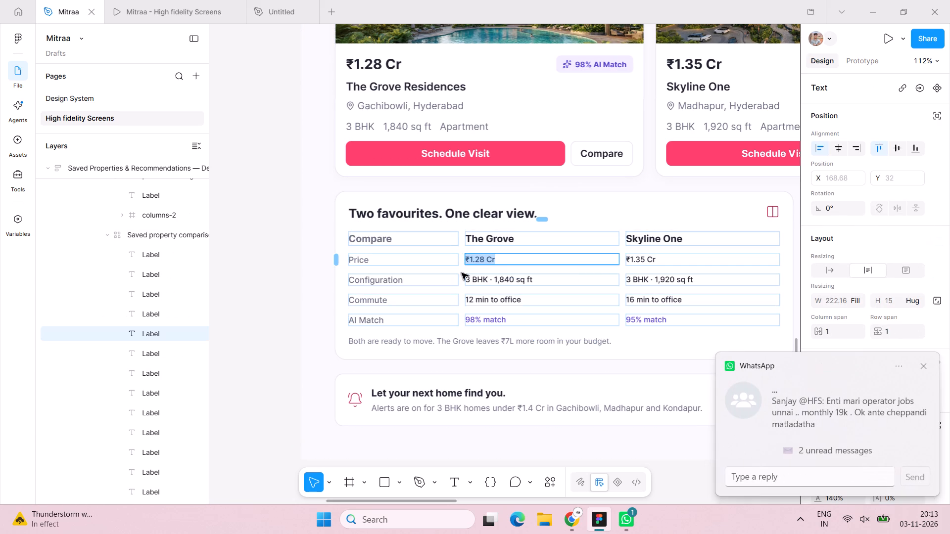
{"action": "left_click", "coordinate": [269, 357]}
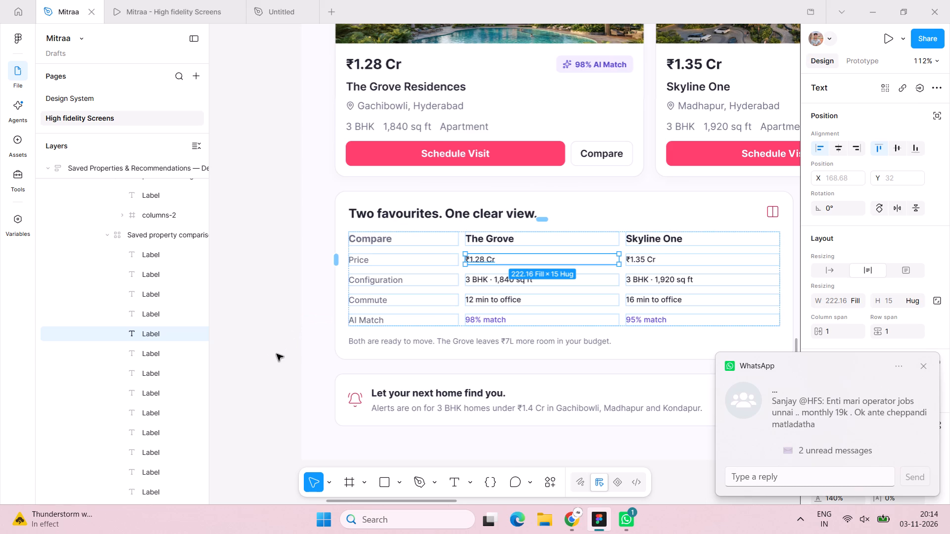
{"action": "left_click", "coordinate": [499, 277], "text": "shift"}
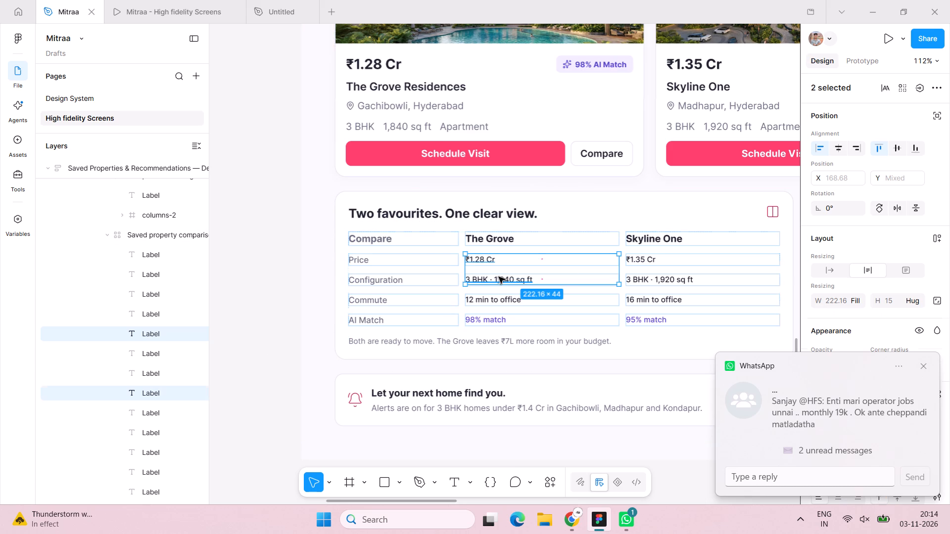
{"action": "left_click", "coordinate": [497, 305], "text": "shift"}
{"action": "left_click", "coordinate": [505, 323], "text": "shift"}
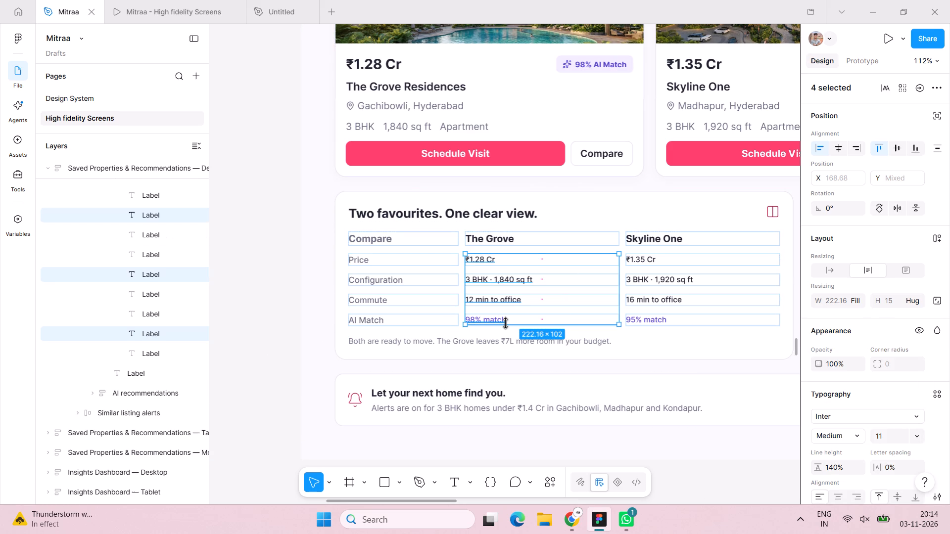
{"action": "left_click", "coordinate": [884, 438]}
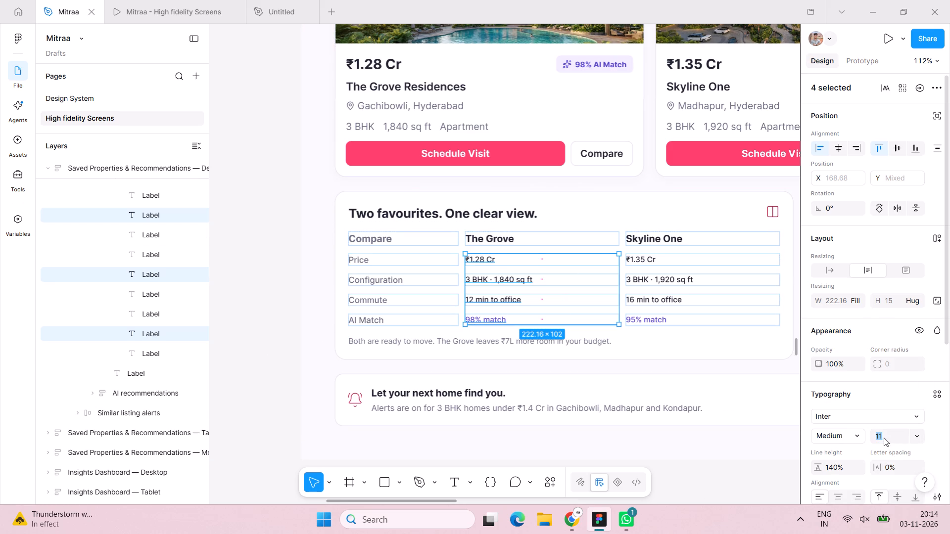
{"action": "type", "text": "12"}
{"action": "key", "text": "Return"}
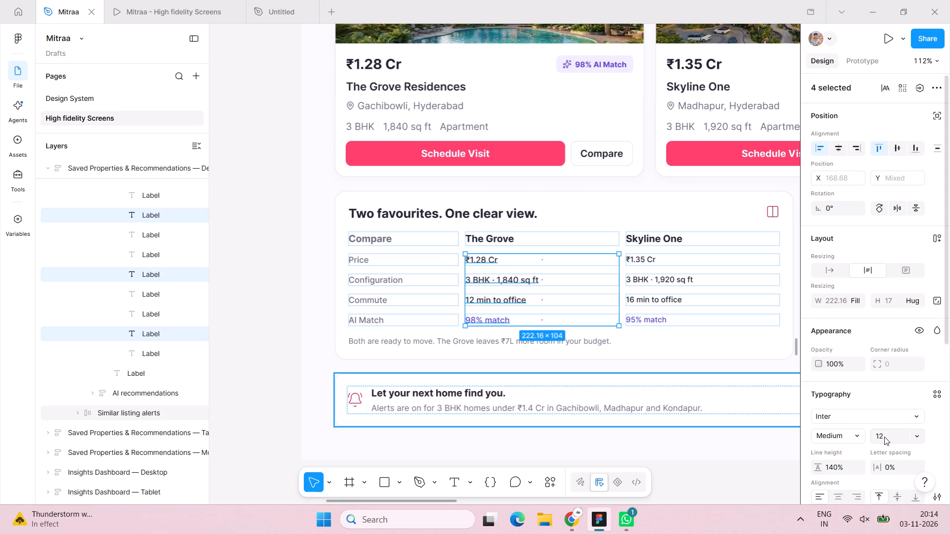
Select the price value under "Skyline One" in the saved property comparison table.
{"action": "left_click", "coordinate": [667, 265]}
{"action": "double_click", "coordinate": [672, 262]}
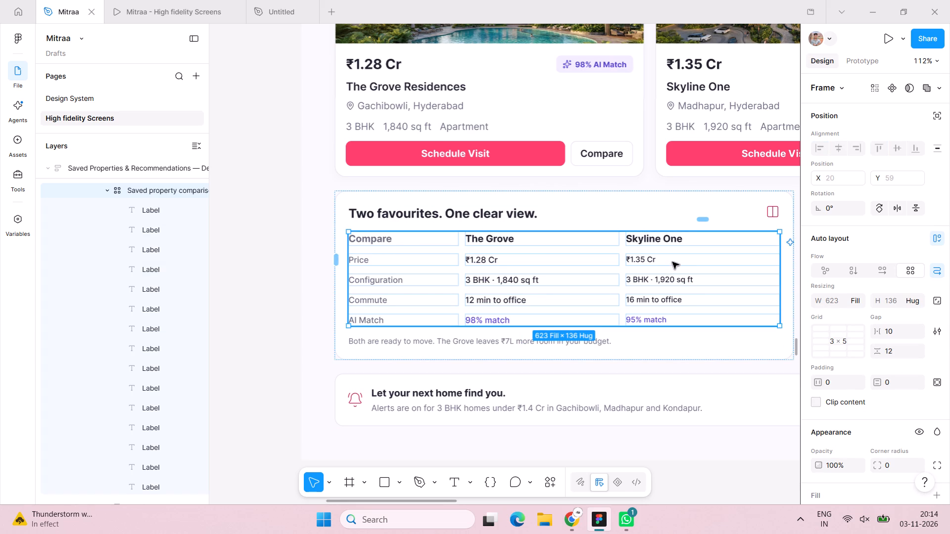
{"action": "triple_click", "coordinate": [672, 262]}
{"action": "triple_click", "coordinate": [672, 262]}
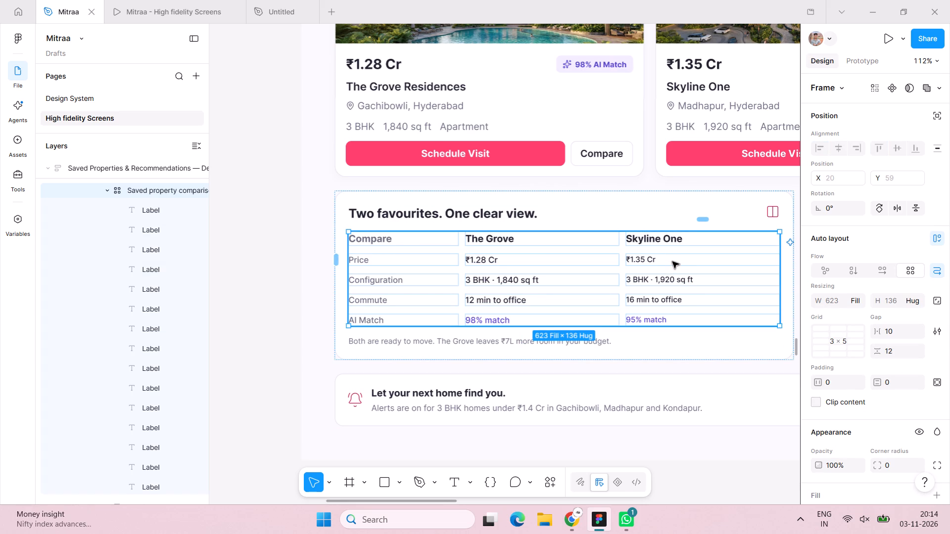
Set the price, configuration, commute and AI match values in the comparison table's Skyline One column to font size 12.
{"action": "double_click", "coordinate": [672, 262]}
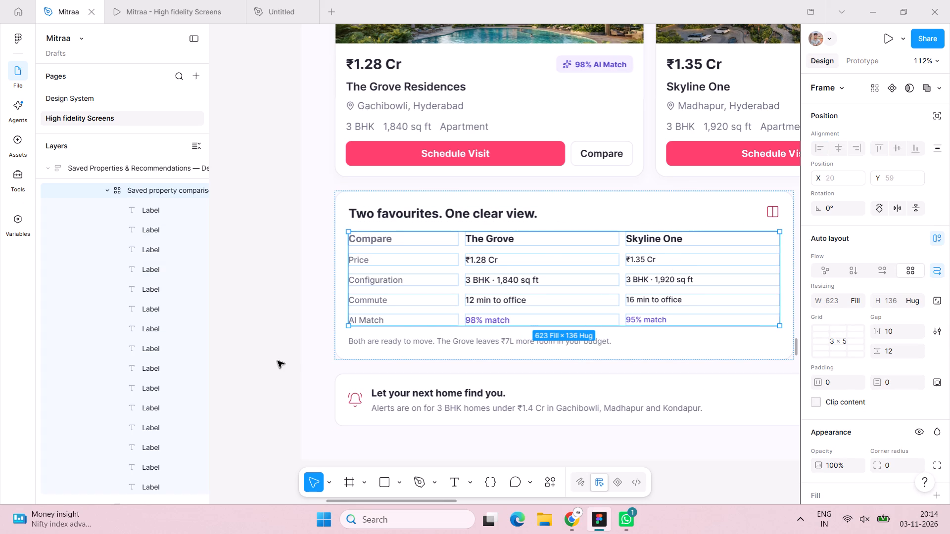
{"action": "left_click", "coordinate": [278, 361]}
{"action": "double_click", "coordinate": [642, 263]}
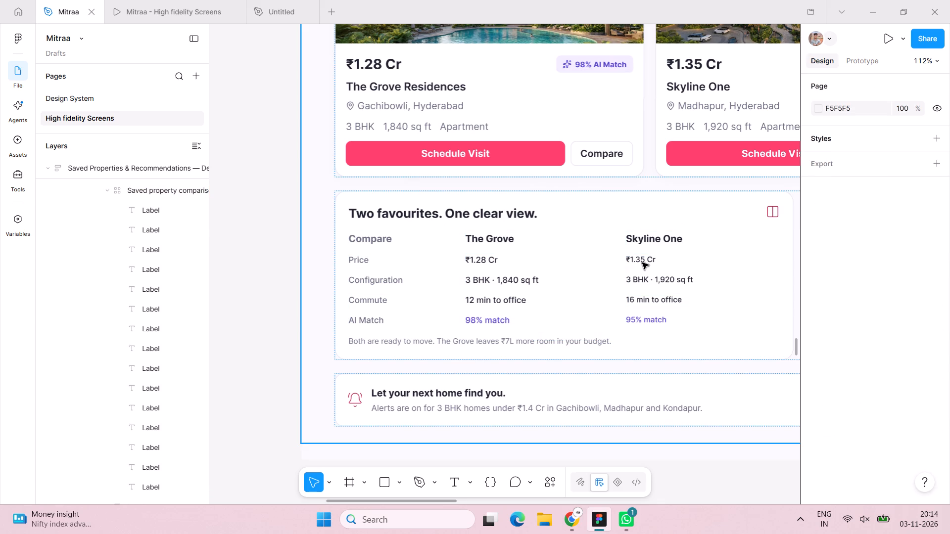
{"action": "double_click", "coordinate": [642, 263]}
{"action": "double_click", "coordinate": [642, 263]}
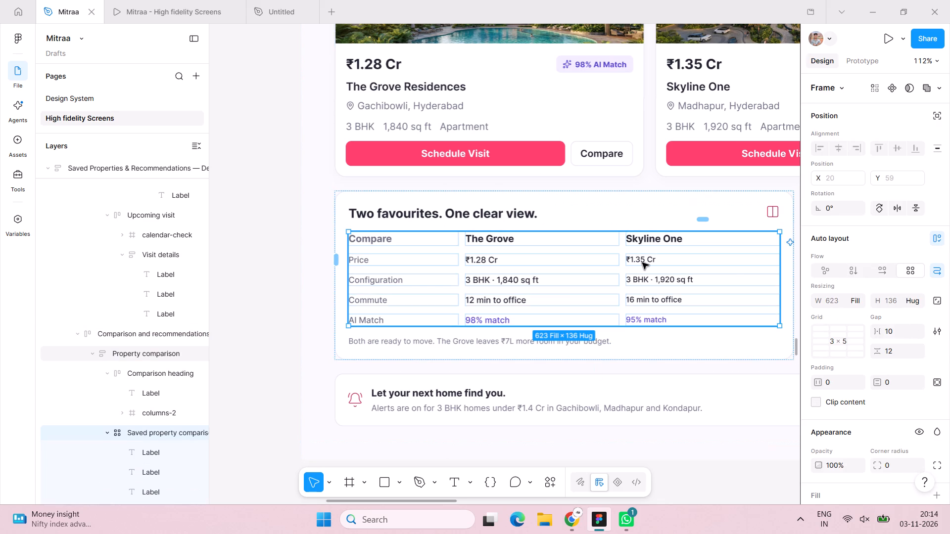
{"action": "left_click", "coordinate": [665, 279], "text": "shift"}
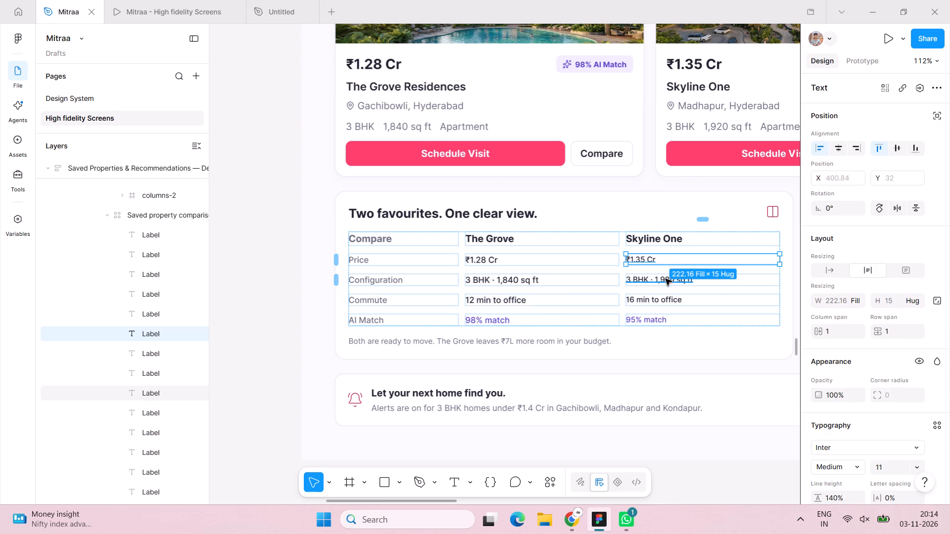
{"action": "left_click", "coordinate": [661, 299], "text": "shift"}
{"action": "left_click", "coordinate": [659, 319], "text": "shift"}
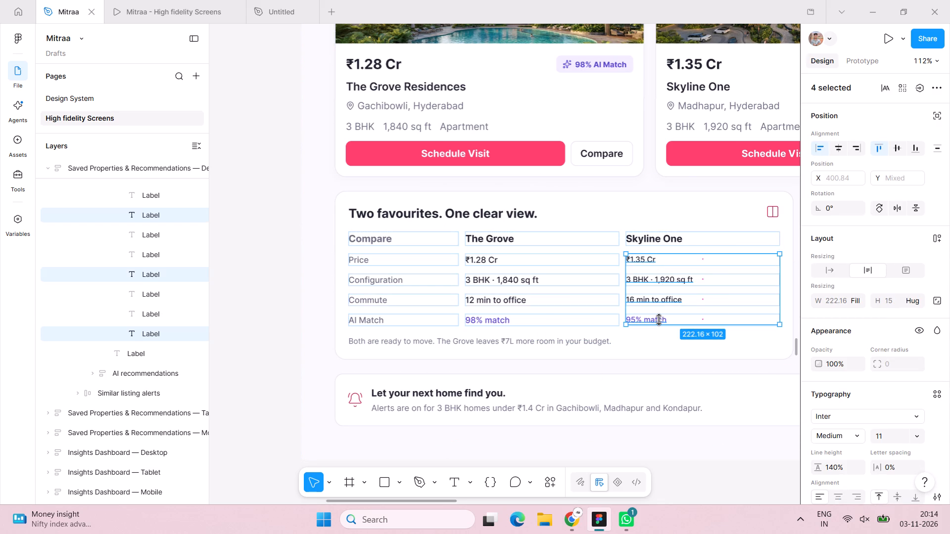
{"action": "left_click", "coordinate": [882, 438]}
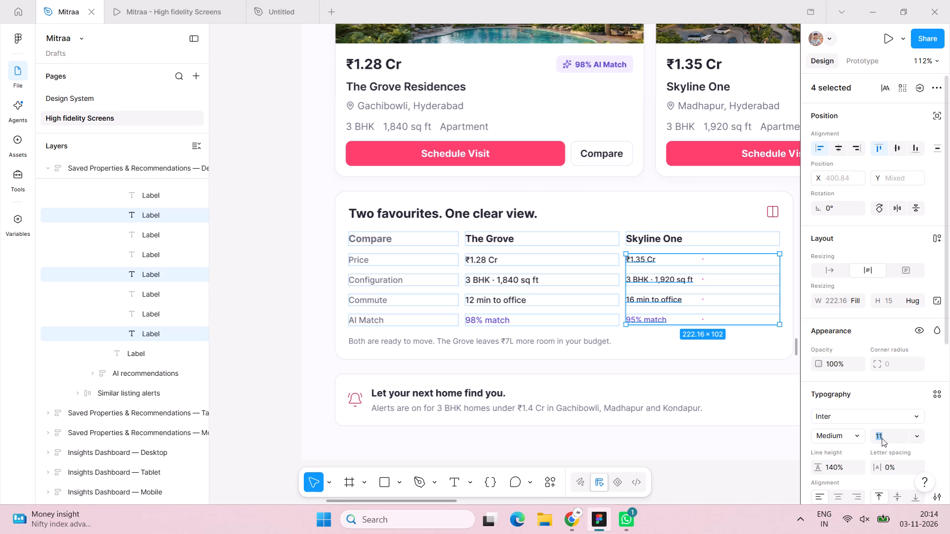
{"action": "type", "text": "12"}
{"action": "key", "text": "Return"}
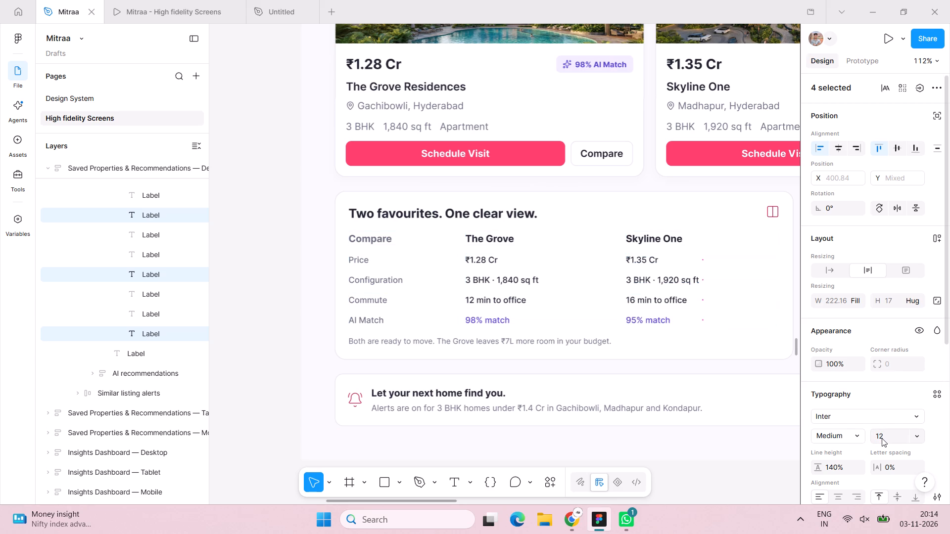
Change the "Compare", "The Grove" and "Skyline One" header cells of the comparison table to Semi Bold weight.
{"action": "left_click", "coordinate": [673, 234]}
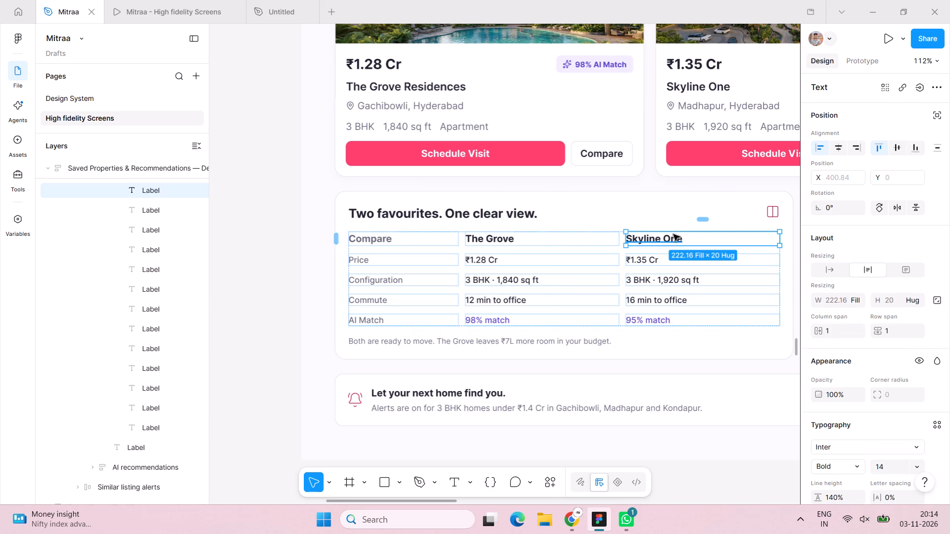
{"action": "left_click", "coordinate": [480, 235], "text": "shift"}
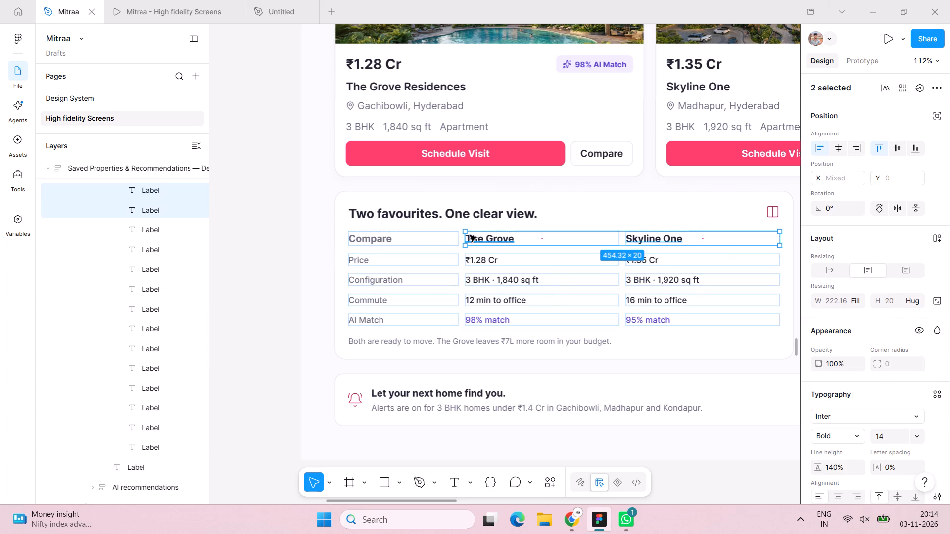
{"action": "left_click", "coordinate": [379, 239], "text": "shift"}
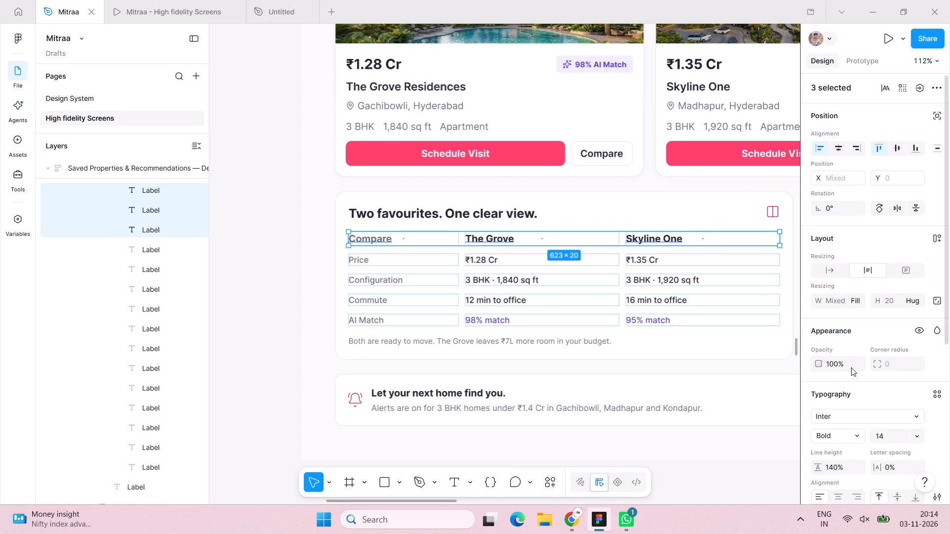
{"action": "left_click", "coordinate": [858, 433]}
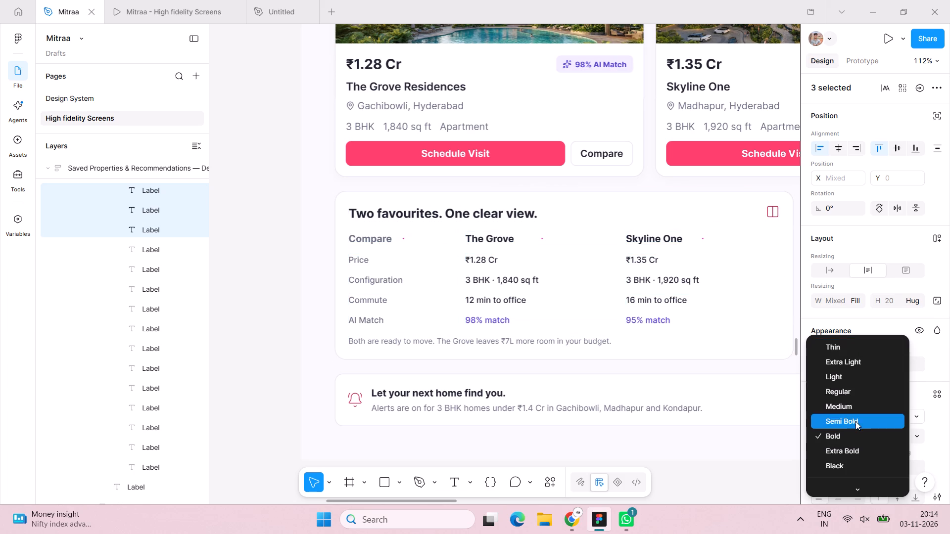
{"action": "left_click", "coordinate": [855, 419]}
{"action": "left_click", "coordinate": [278, 324]}
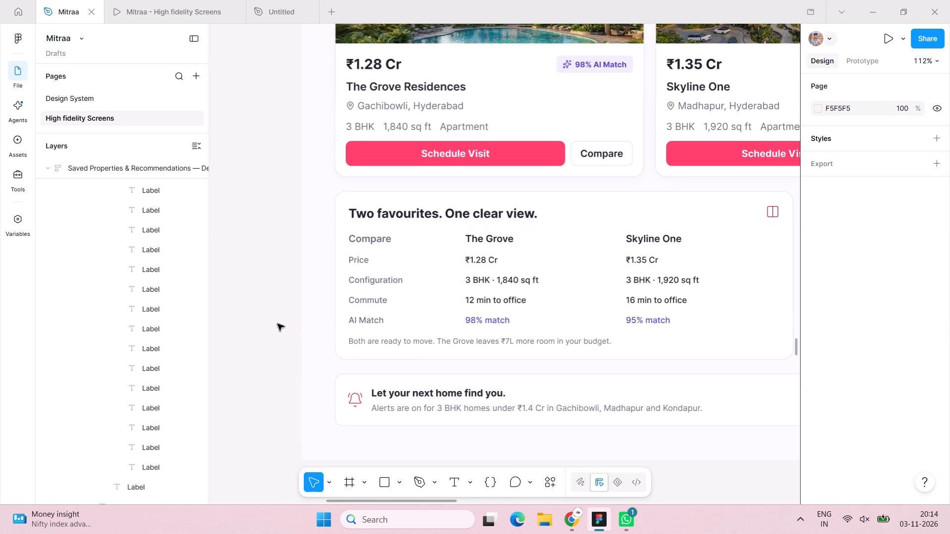
Delete the "Similar listing alerts" card below the property comparison on the desktop screen.
{"action": "scroll", "coordinate": [278, 324], "scroll_direction": "left", "scroll_amount": 1}
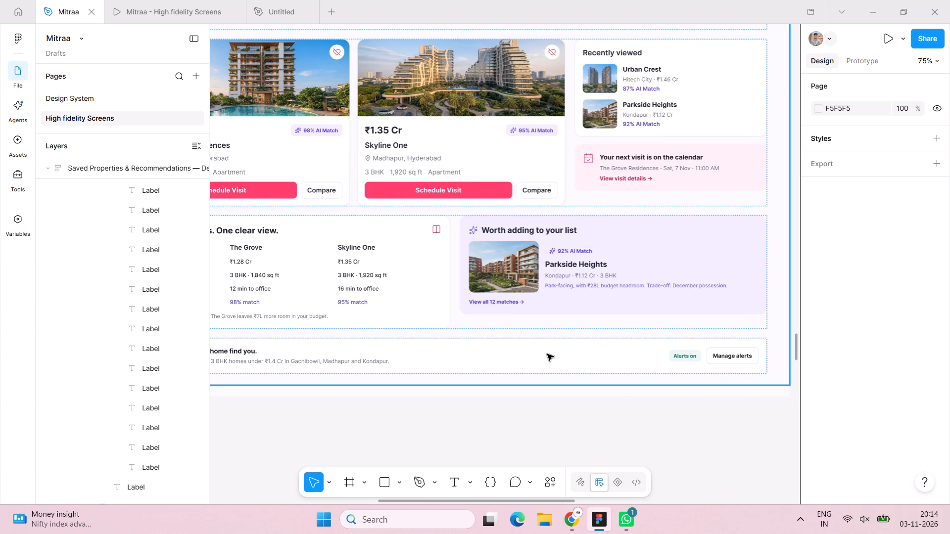
{"action": "left_click", "coordinate": [547, 354]}
{"action": "double_click", "coordinate": [547, 354]}
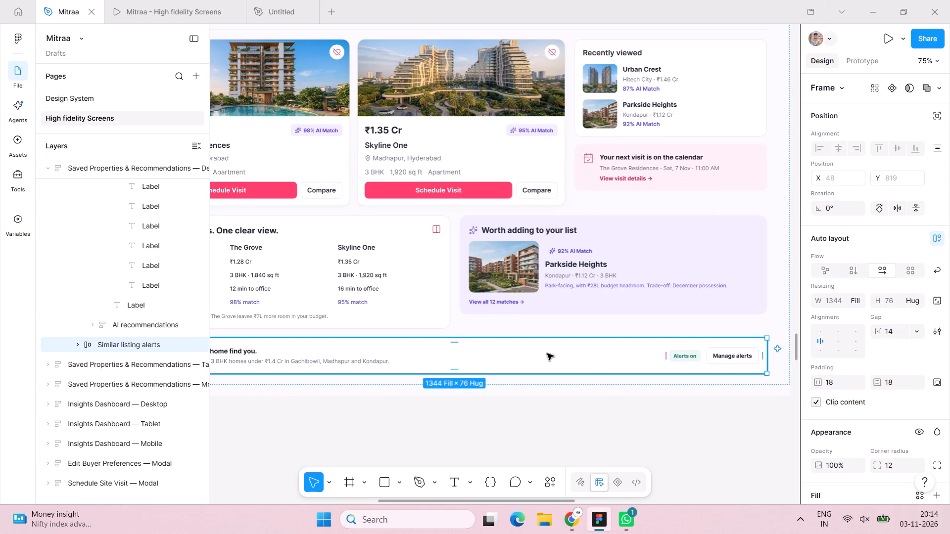
{"action": "key", "text": "BackSpace"}
Set the "Worth adding to your list" heading of the AI recommendations card to font size 18.
{"action": "left_click", "coordinate": [530, 349]}
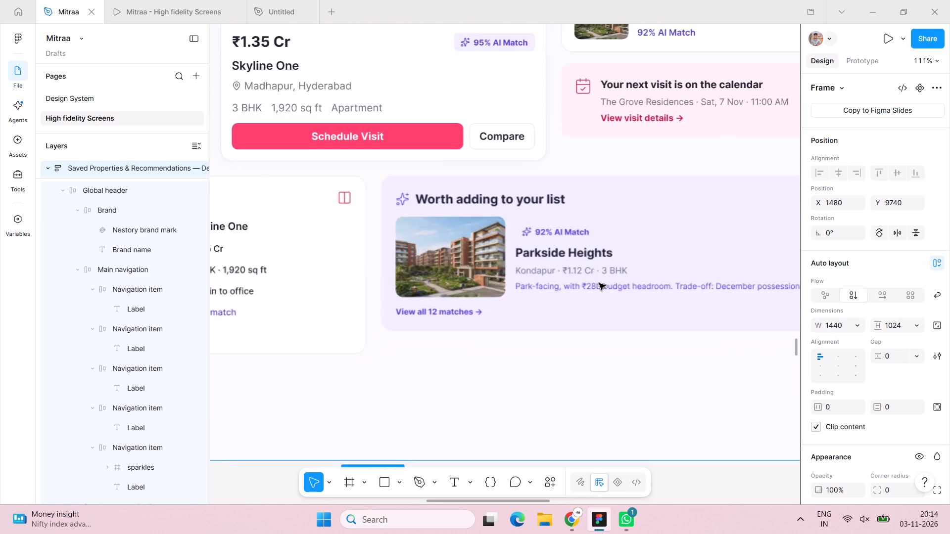
{"action": "triple_click", "coordinate": [522, 197]}
{"action": "left_click", "coordinate": [522, 197]}
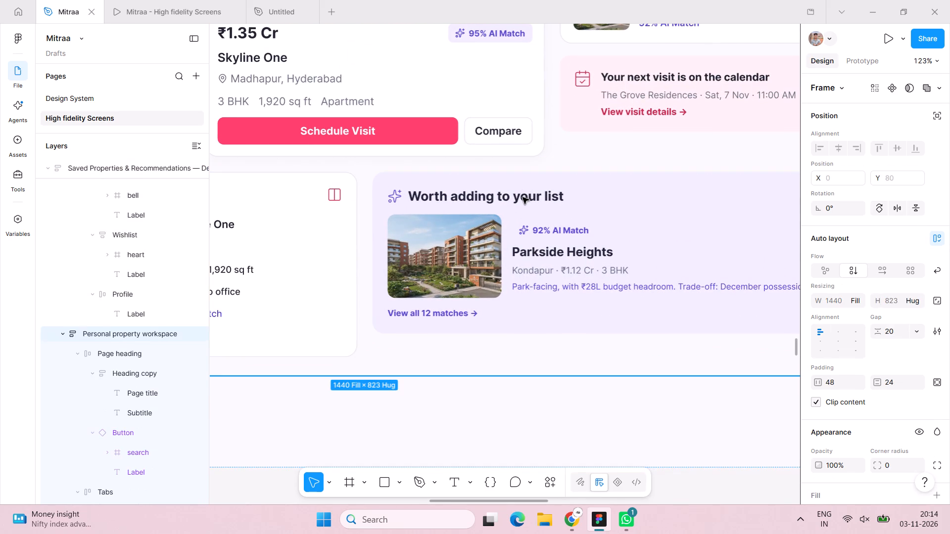
{"action": "double_click", "coordinate": [522, 197]}
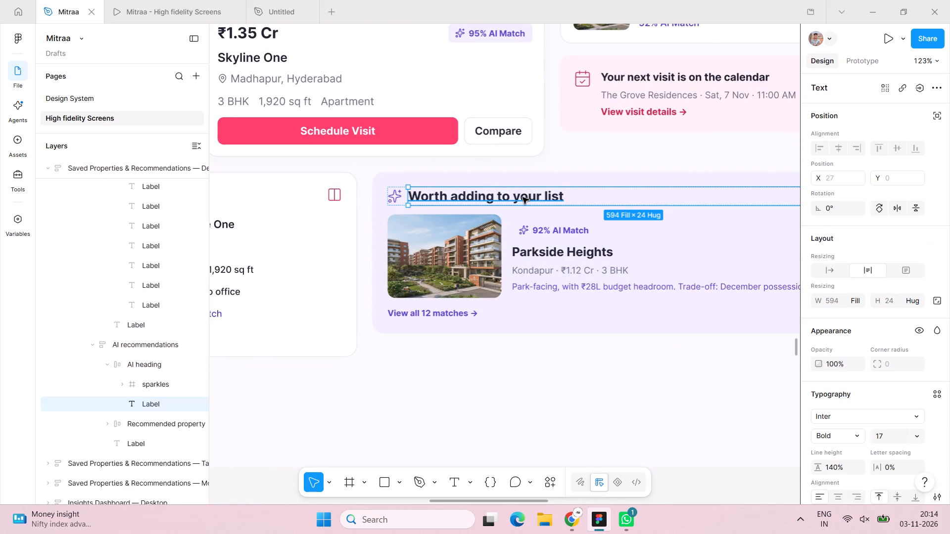
{"action": "double_click", "coordinate": [522, 197]}
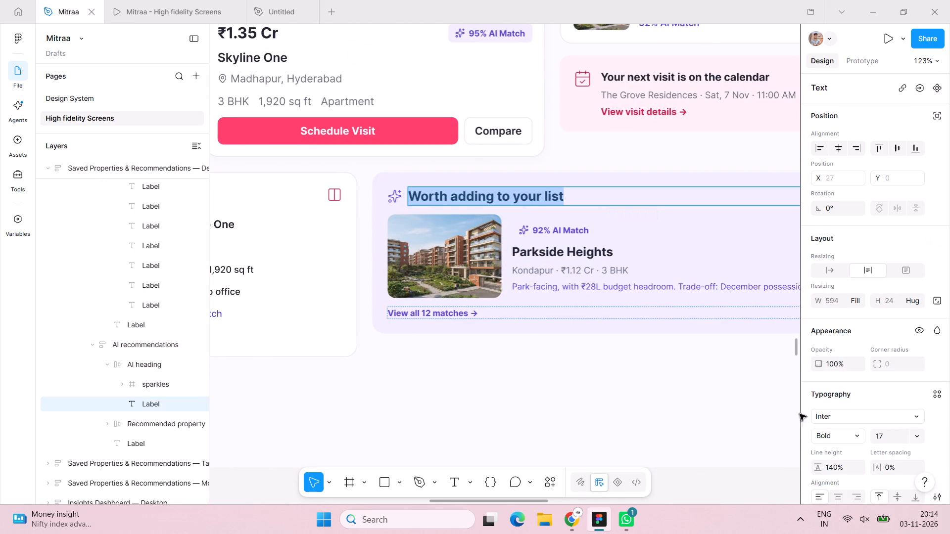
{"action": "left_click", "coordinate": [893, 435]}
{"action": "type", "text": "18"}
{"action": "key", "text": "Return"}
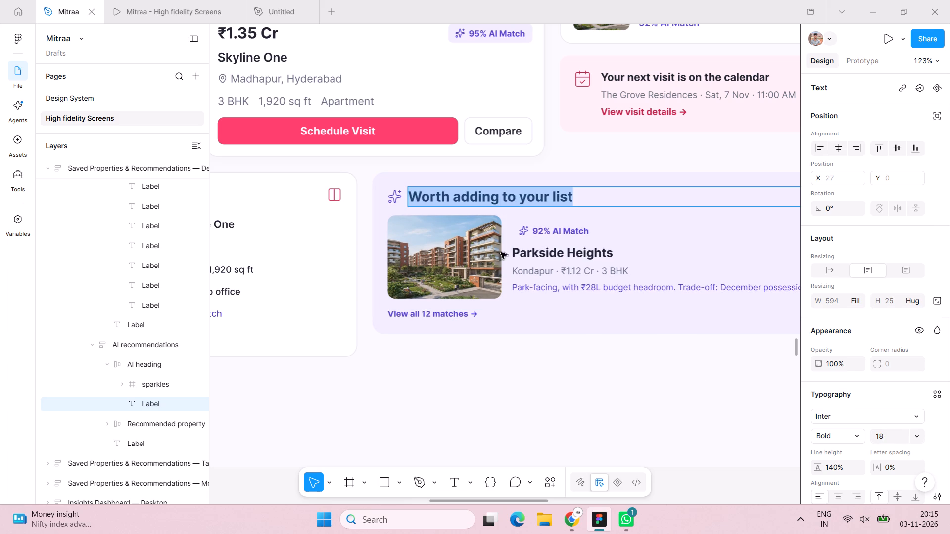
Set the "92% AI Match" badge label in the AI recommendations card to font size 12.
{"action": "left_click", "coordinate": [572, 231]}
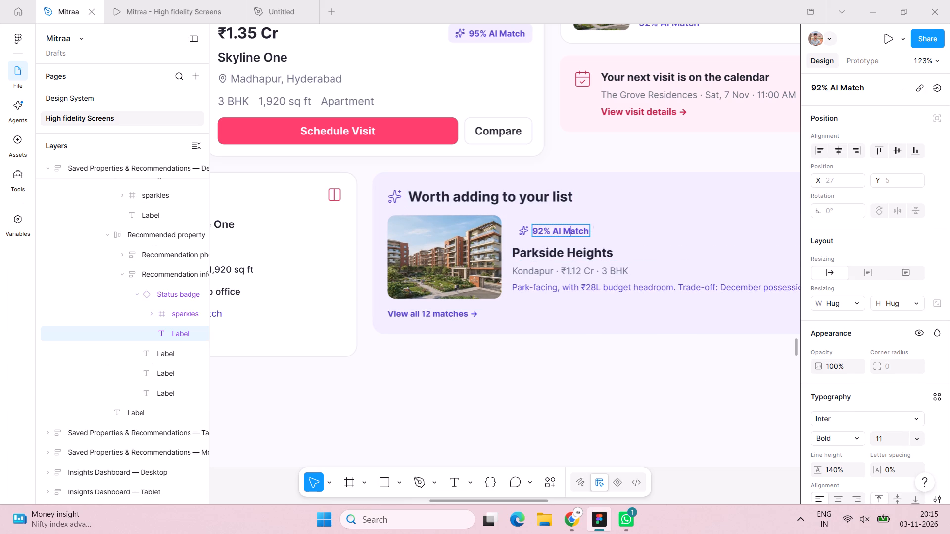
{"action": "left_click", "coordinate": [599, 225]}
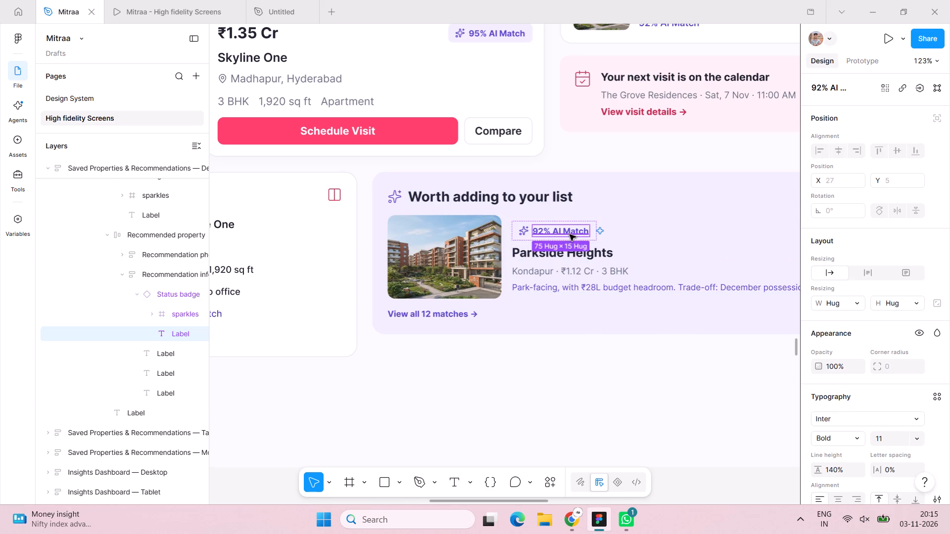
{"action": "double_click", "coordinate": [570, 234]}
{"action": "left_click", "coordinate": [898, 440]}
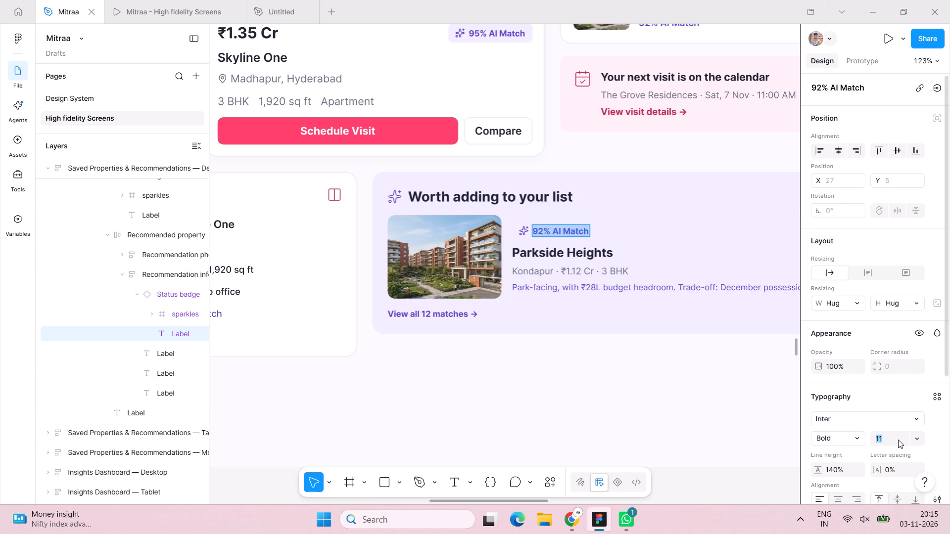
{"action": "type", "text": "12"}
{"action": "key", "text": "Return"}
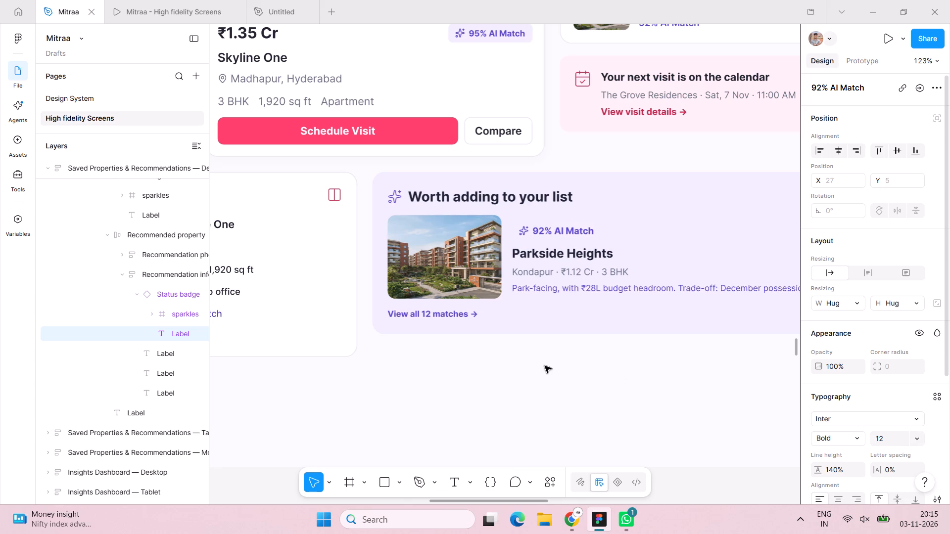
Set the "Parkside Heights" property name in the AI recommendations card to font size 18.
{"action": "triple_click", "coordinate": [612, 246]}
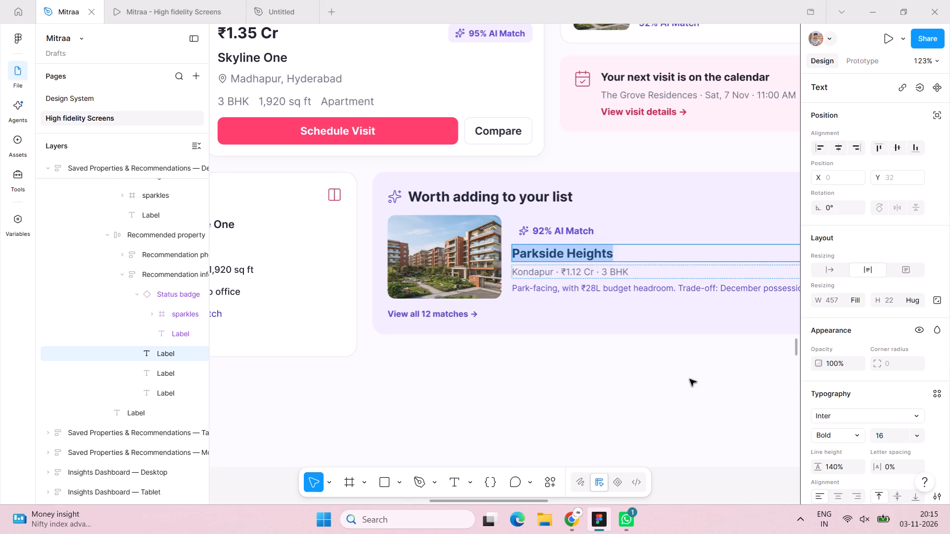
{"action": "left_click", "coordinate": [889, 433]}
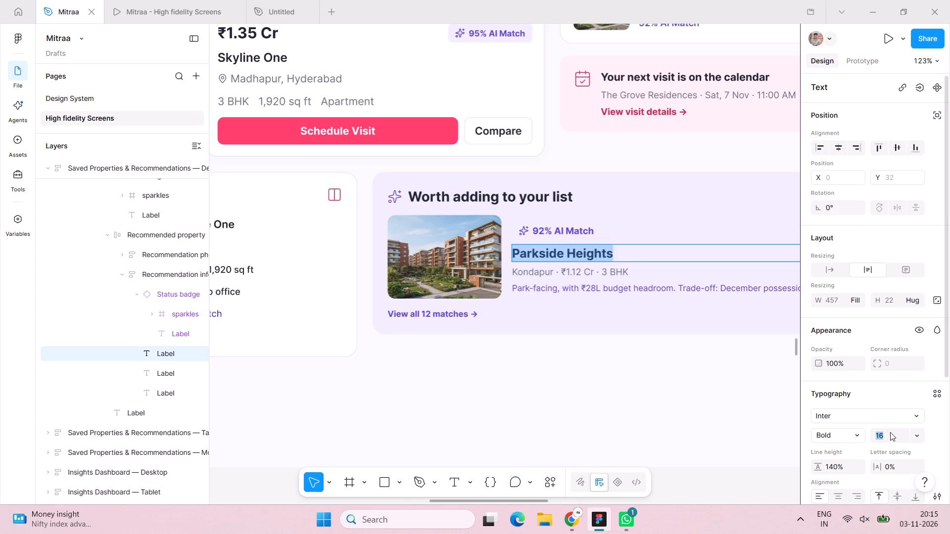
{"action": "type", "text": "18"}
{"action": "key", "text": "Return"}
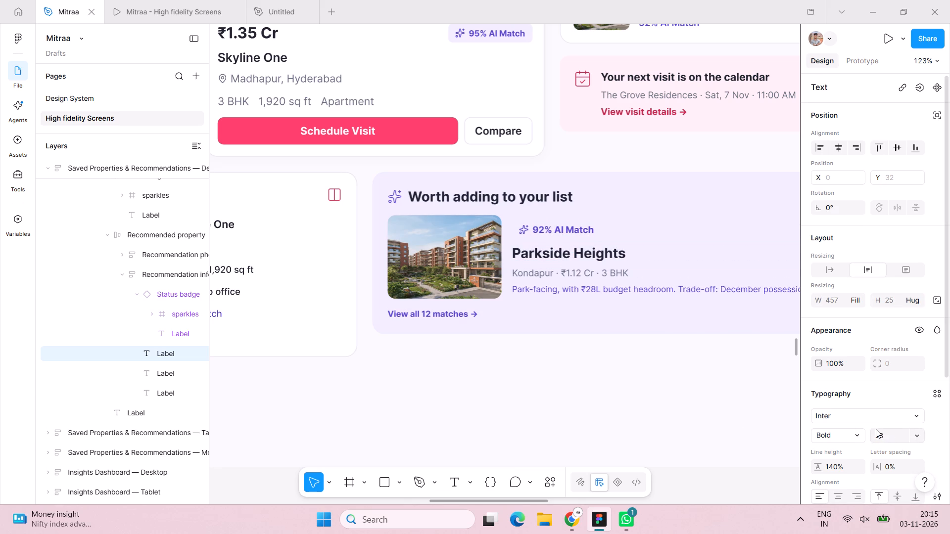
Set the "Kondapur · ₹1.12 Cr · 3 BHK" line under the recommended property's name to font size 14.
{"action": "triple_click", "coordinate": [630, 273]}
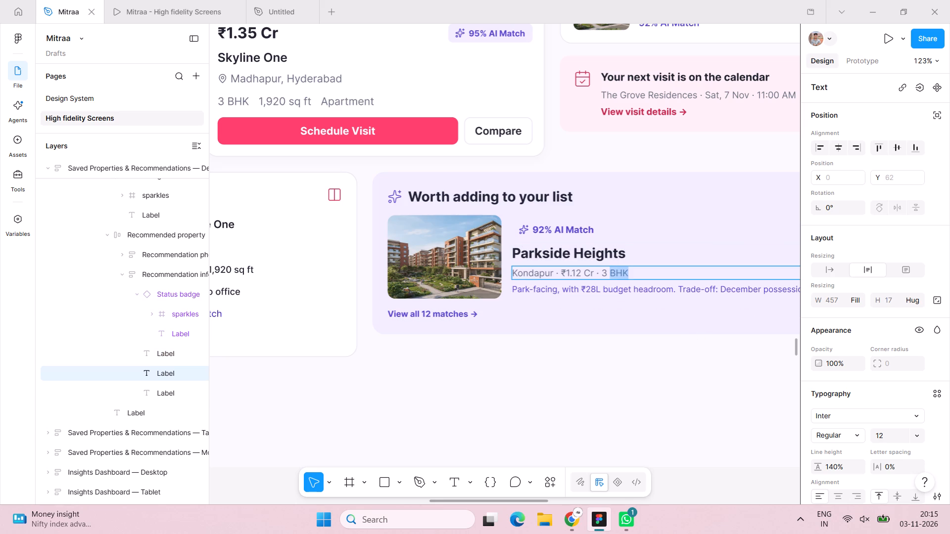
{"action": "left_click", "coordinate": [892, 436]}
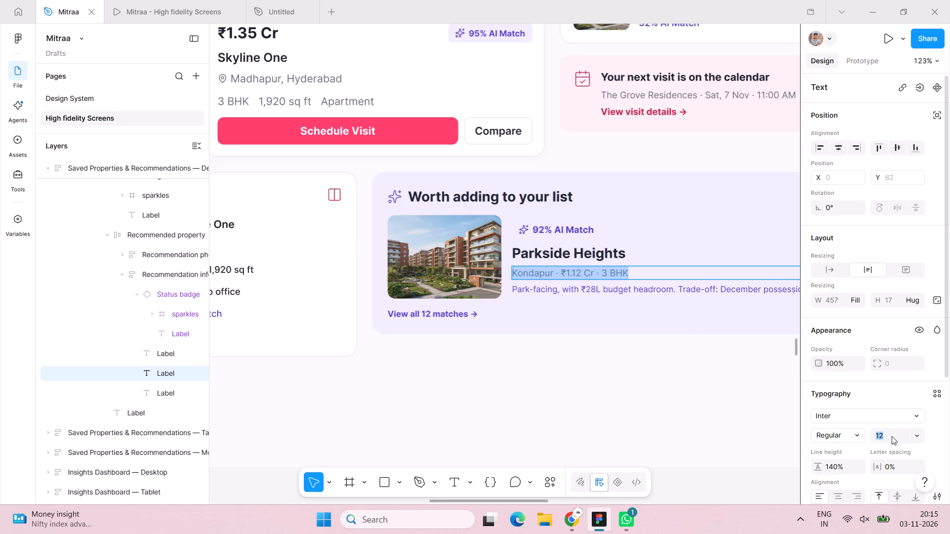
{"action": "type", "text": "14"}
{"action": "key", "text": "Return"}
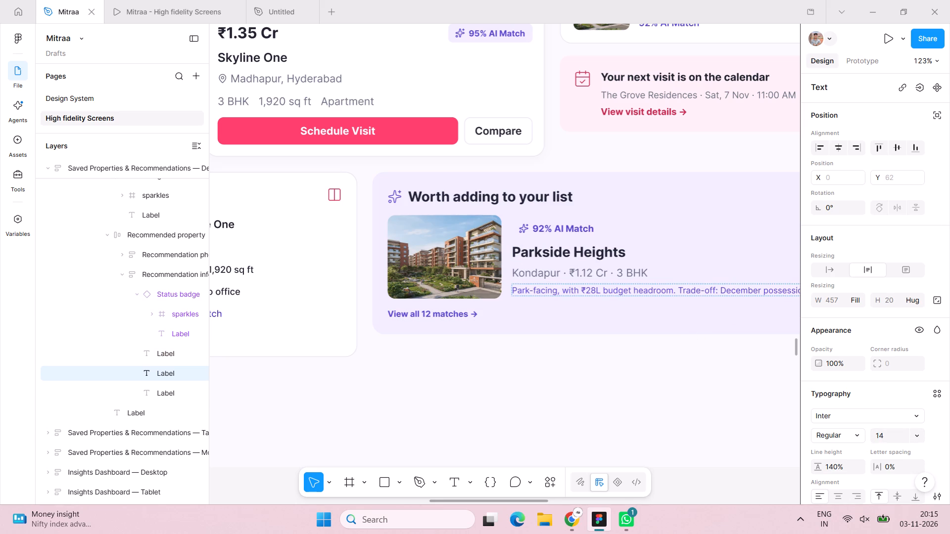
Set the recommended property's "Park-facing, with ₹28L budget headroom" description line to font size 12.
{"action": "double_click", "coordinate": [619, 294]}
{"action": "left_click", "coordinate": [608, 317]}
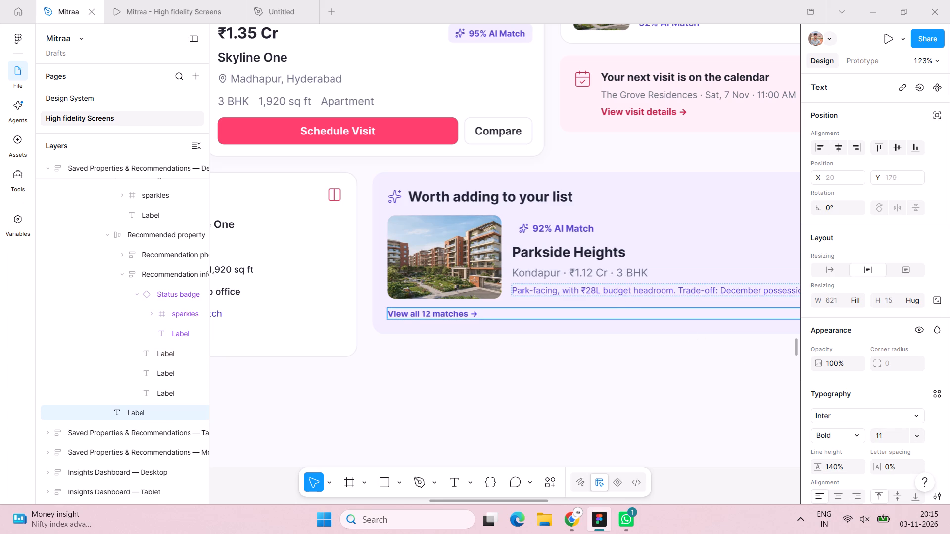
{"action": "triple_click", "coordinate": [641, 289]}
{"action": "left_click", "coordinate": [641, 289]}
{"action": "left_click", "coordinate": [889, 437]}
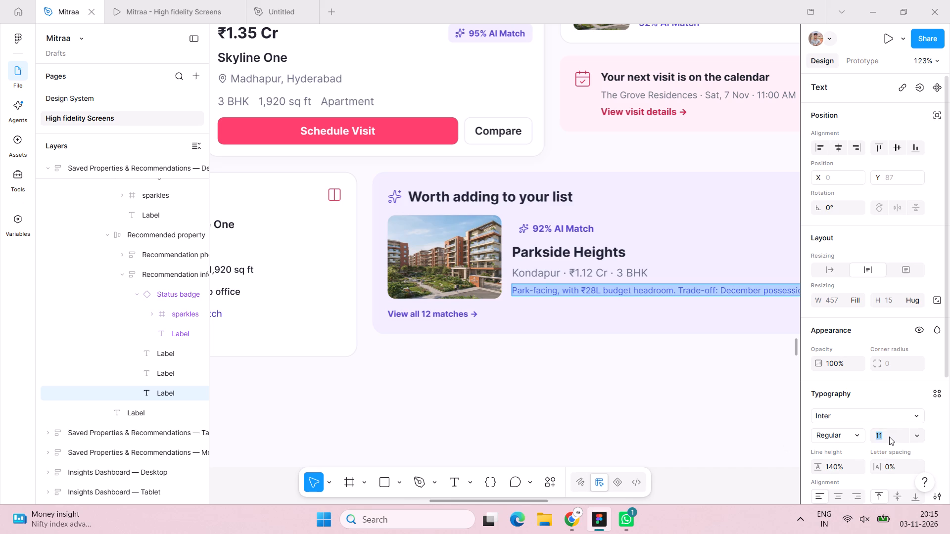
{"action": "type", "text": "12"}
{"action": "key", "text": "Return"}
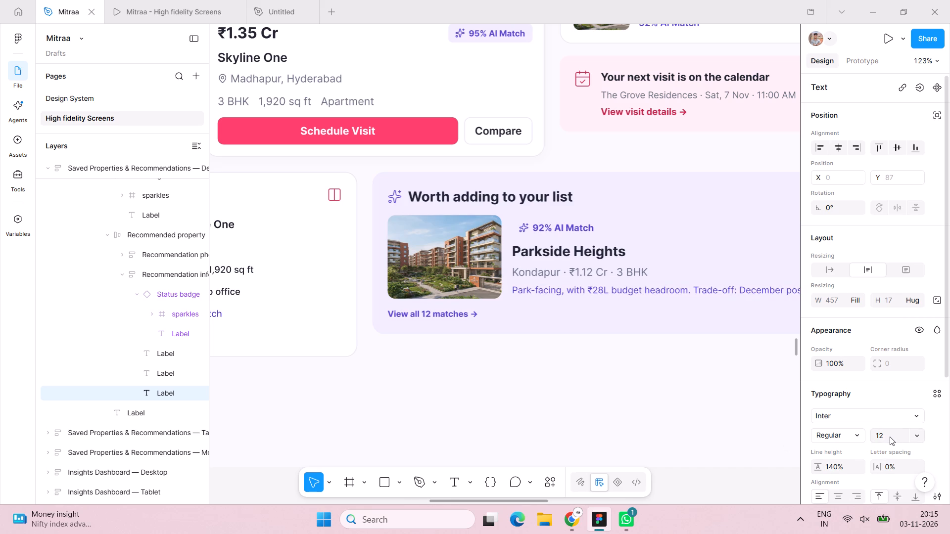
Set the "View all 12 matches →" link in the AI recommendations card to font size 12.
{"action": "left_click", "coordinate": [510, 318]}
{"action": "double_click", "coordinate": [505, 316]}
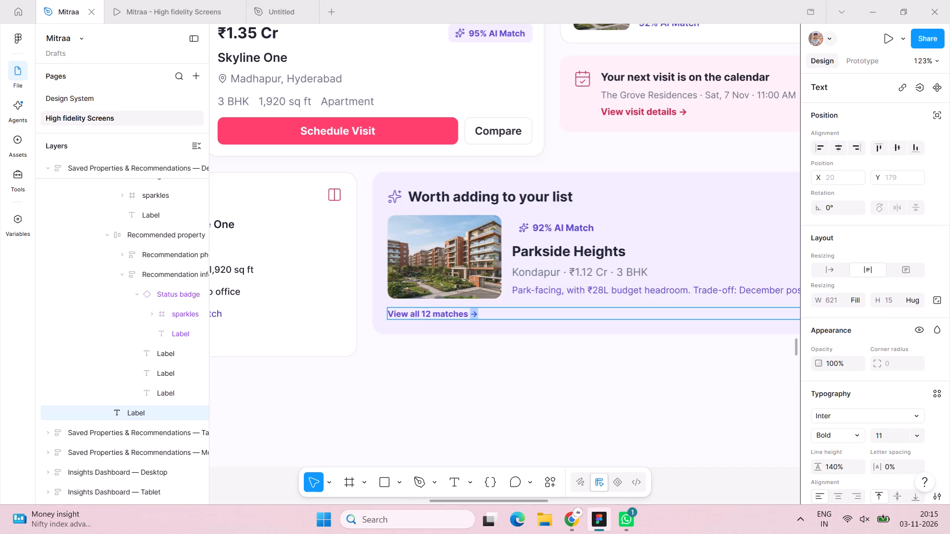
{"action": "triple_click", "coordinate": [505, 316]}
{"action": "left_click", "coordinate": [505, 316]}
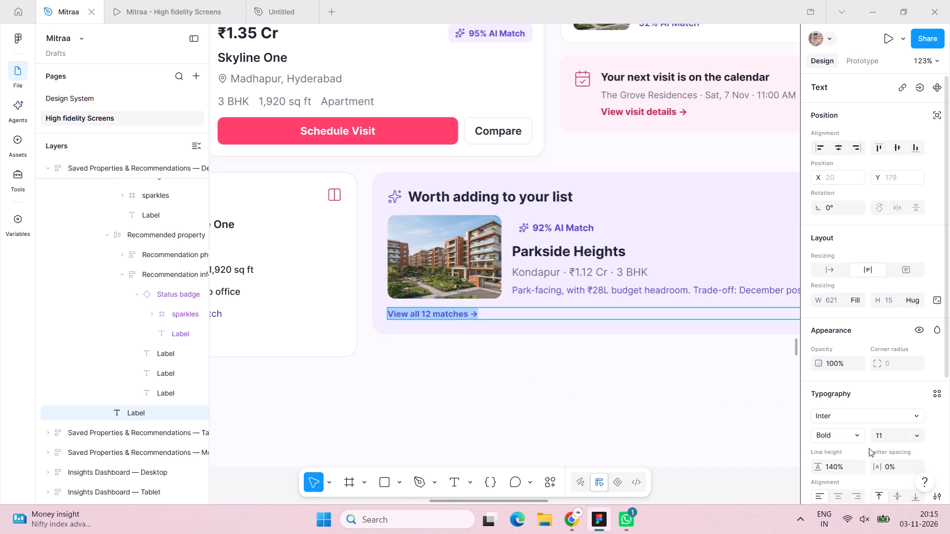
{"action": "left_click", "coordinate": [893, 436]}
{"action": "type", "text": "12"}
{"action": "key", "text": "Return"}
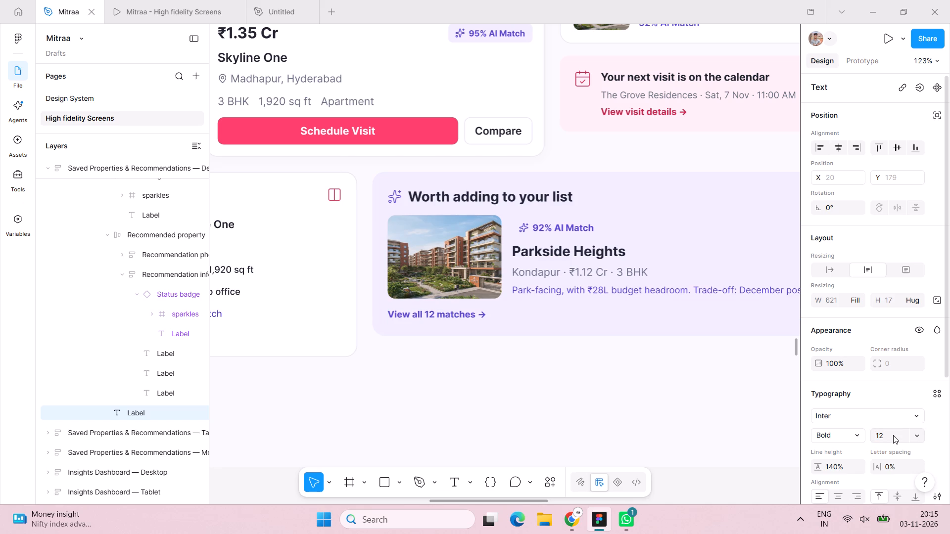
Set the weight of the "View all 12 matches →" link in the AI recommendations card to Semi Bold.
{"action": "left_click", "coordinate": [858, 438]}
{"action": "left_click", "coordinate": [858, 425]}
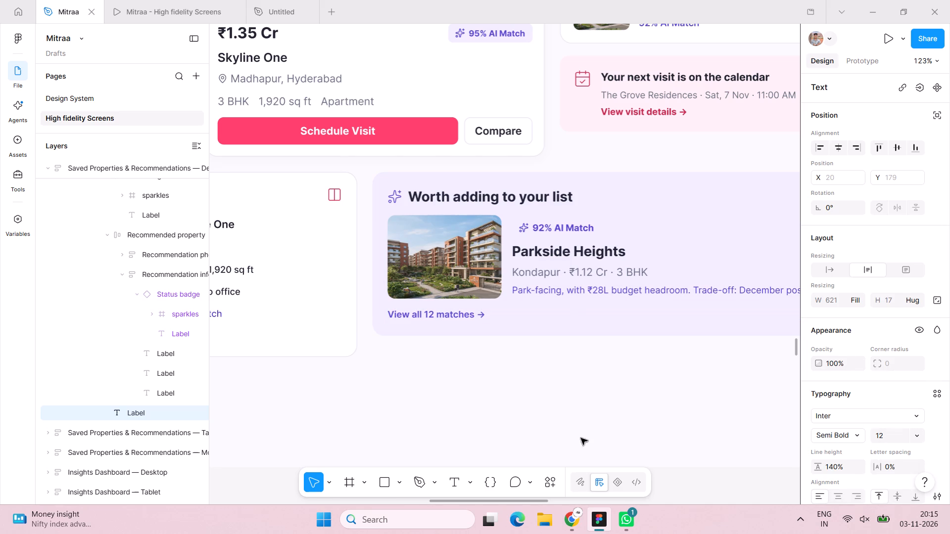
{"action": "left_click", "coordinate": [563, 432]}
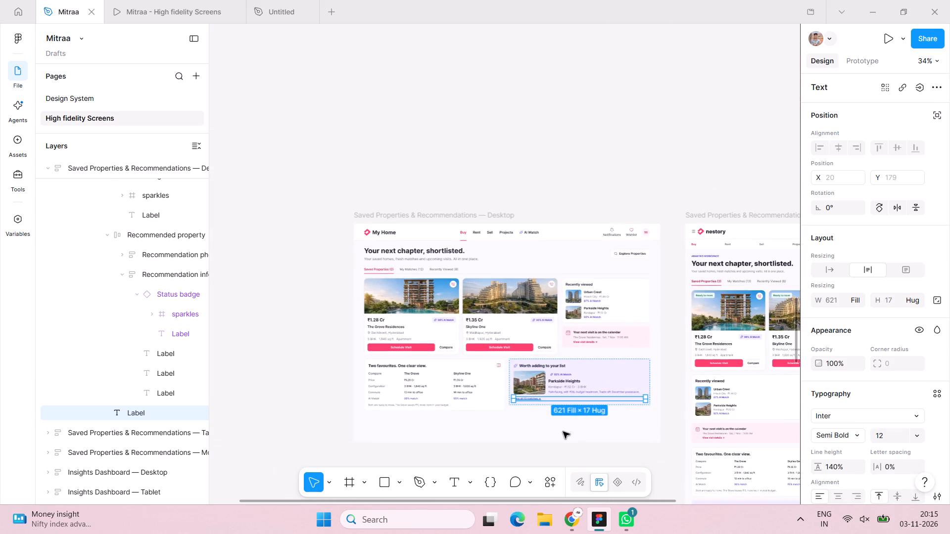
Move the Edit Buyer Preferences modal frame above and beside the Insights Dashboard desktop screen, at about X 9, Y 10942.
{"action": "scroll", "coordinate": [563, 432], "scroll_direction": "down", "scroll_amount": 6}
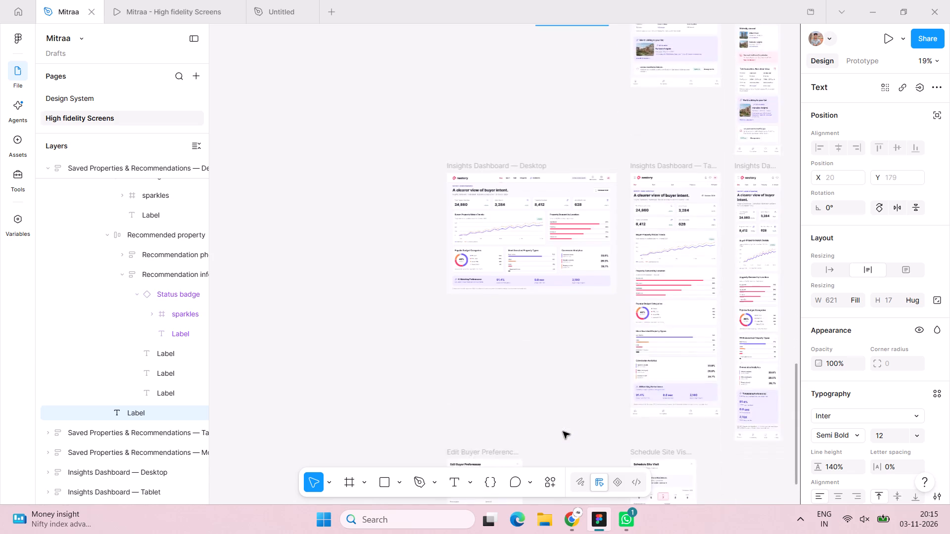
{"action": "scroll", "coordinate": [563, 432], "scroll_direction": "down", "scroll_amount": 3}
{"action": "scroll", "coordinate": [563, 432], "scroll_direction": "up", "scroll_amount": 1}
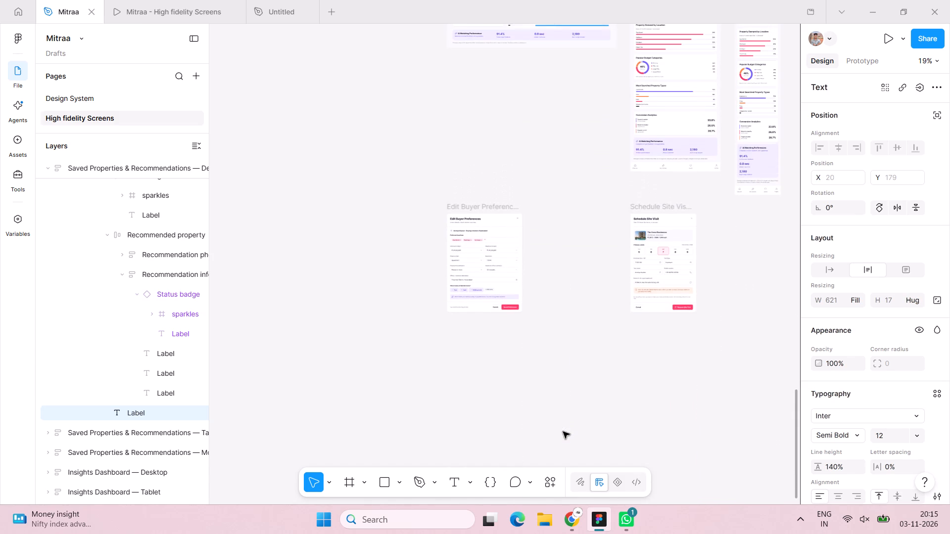
{"action": "scroll", "coordinate": [563, 432], "scroll_direction": "up", "scroll_amount": 1}
{"action": "left_click_drag", "start_coordinate": [486, 241], "coordinate": [288, 119]}
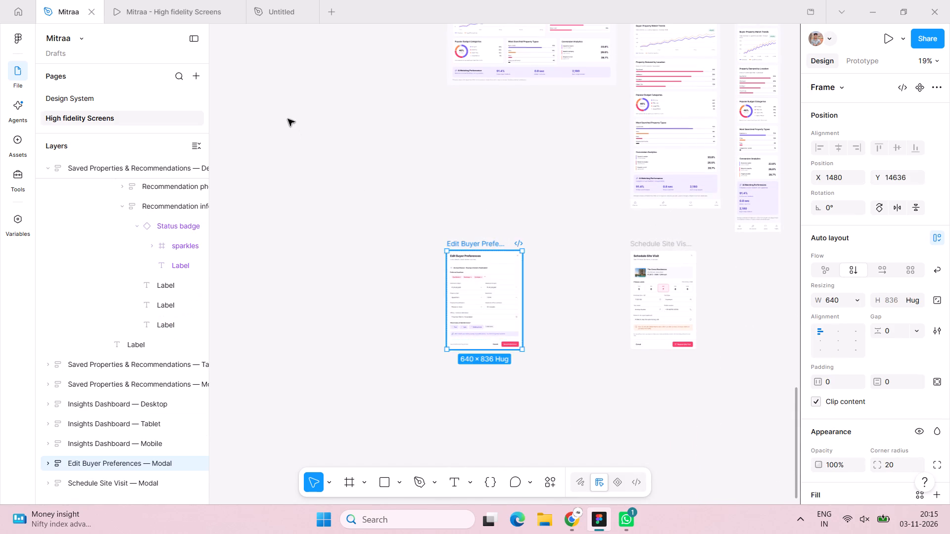
{"action": "left_click_drag", "start_coordinate": [288, 119], "coordinate": [286, 83]}
{"action": "scroll", "coordinate": [286, 81], "scroll_direction": "up", "scroll_amount": 4}
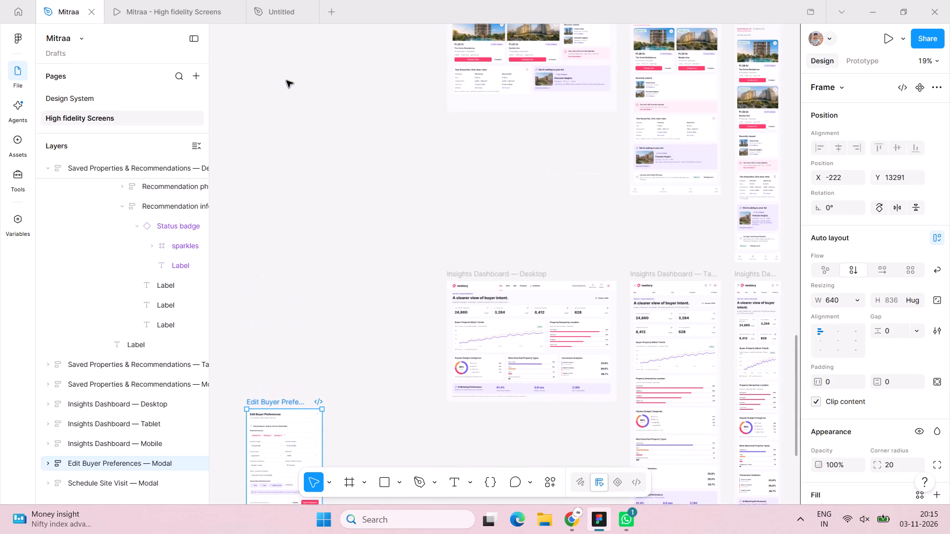
{"action": "left_click_drag", "start_coordinate": [277, 402], "coordinate": [420, 154]}
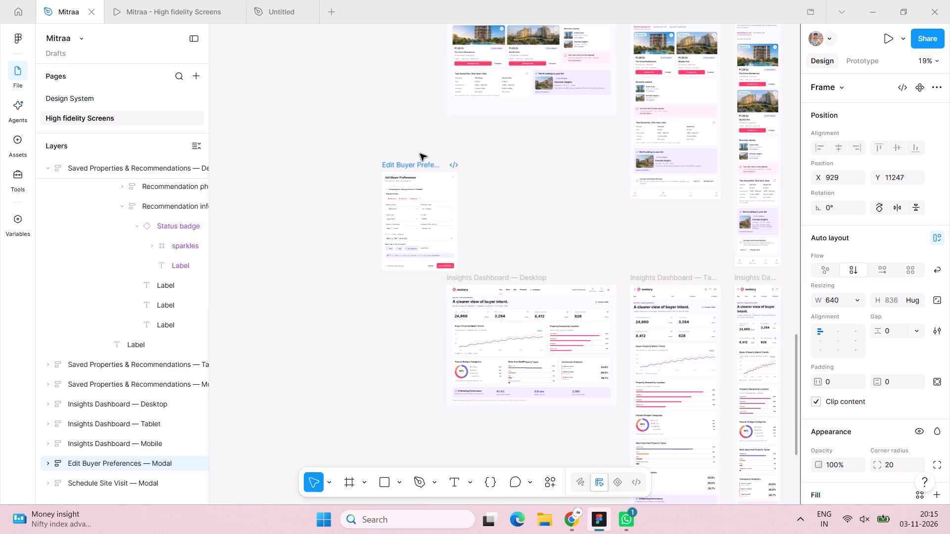
{"action": "left_click_drag", "start_coordinate": [420, 154], "coordinate": [463, 136]}
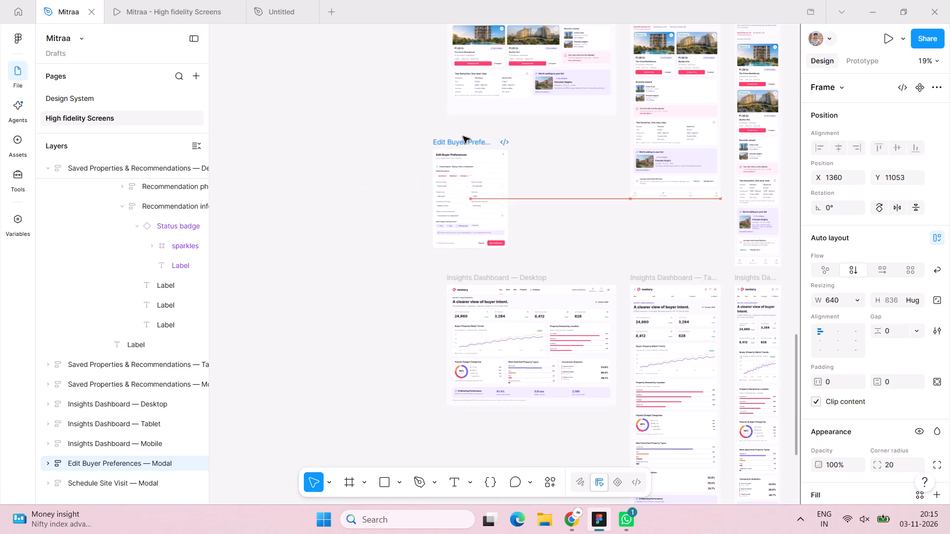
{"action": "left_click_drag", "start_coordinate": [463, 136], "coordinate": [324, 135]}
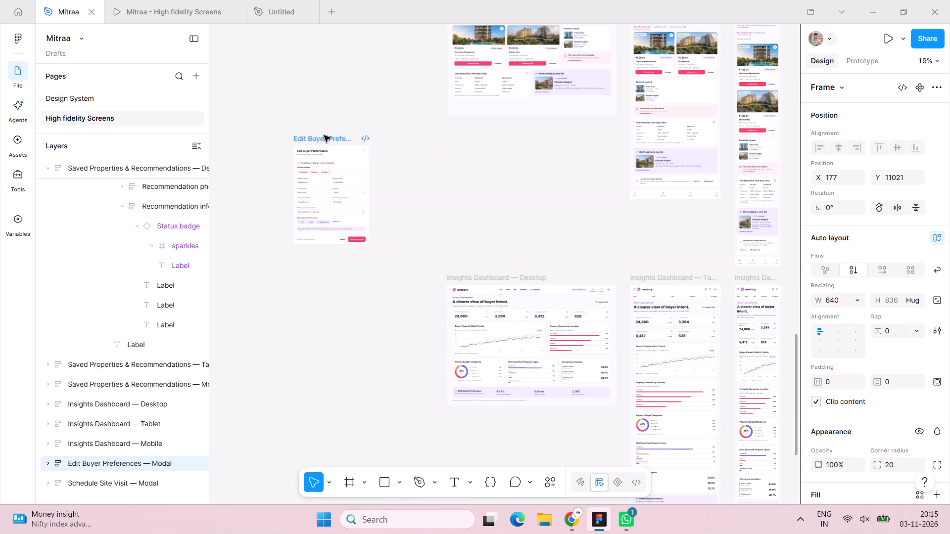
{"action": "left_click_drag", "start_coordinate": [324, 135], "coordinate": [304, 126]}
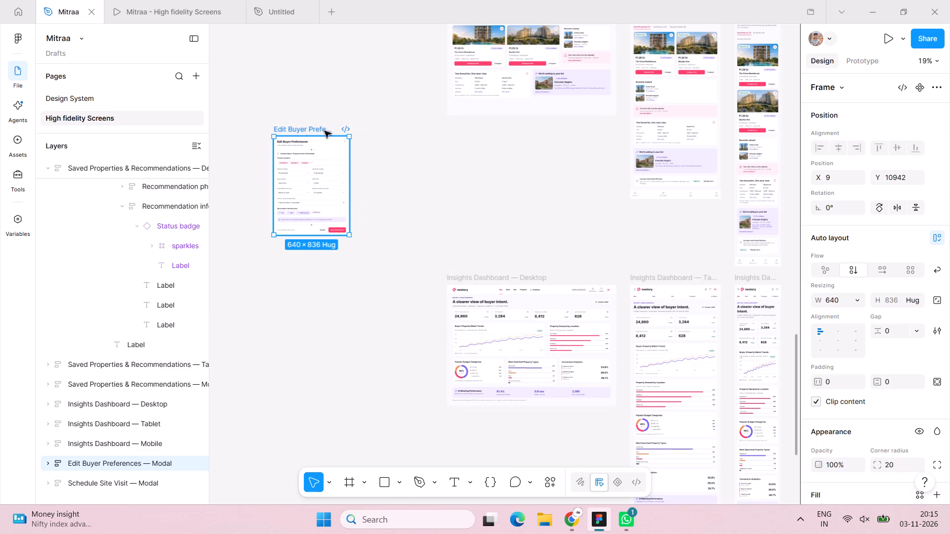
Move the Schedule Site Visit modal frame level with the Edit Buyer Preferences modal, at about X 1401, Y 10942.
{"action": "scroll", "coordinate": [491, 197], "scroll_direction": "down", "scroll_amount": 2}
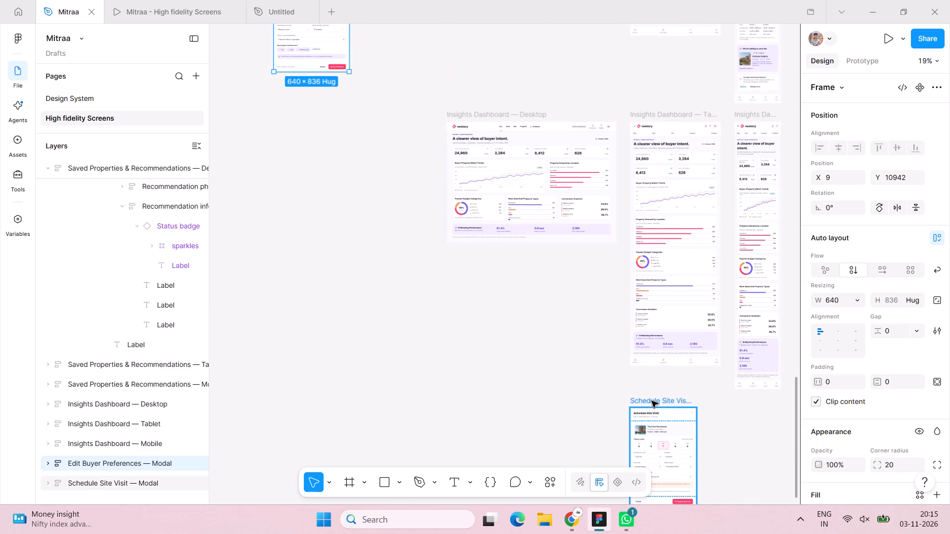
{"action": "left_click_drag", "start_coordinate": [652, 401], "coordinate": [462, 40]}
{"action": "scroll", "coordinate": [462, 40], "scroll_direction": "up", "scroll_amount": 1}
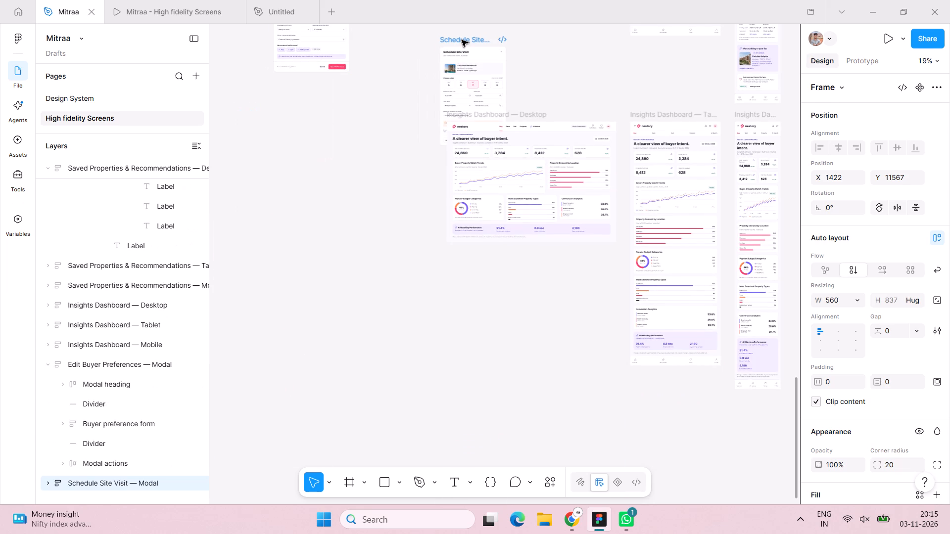
{"action": "scroll", "coordinate": [462, 40], "scroll_direction": "up", "scroll_amount": 1}
{"action": "left_click_drag", "start_coordinate": [462, 40], "coordinate": [462, 51]}
{"action": "scroll", "coordinate": [462, 40], "scroll_direction": "up", "scroll_amount": 1}
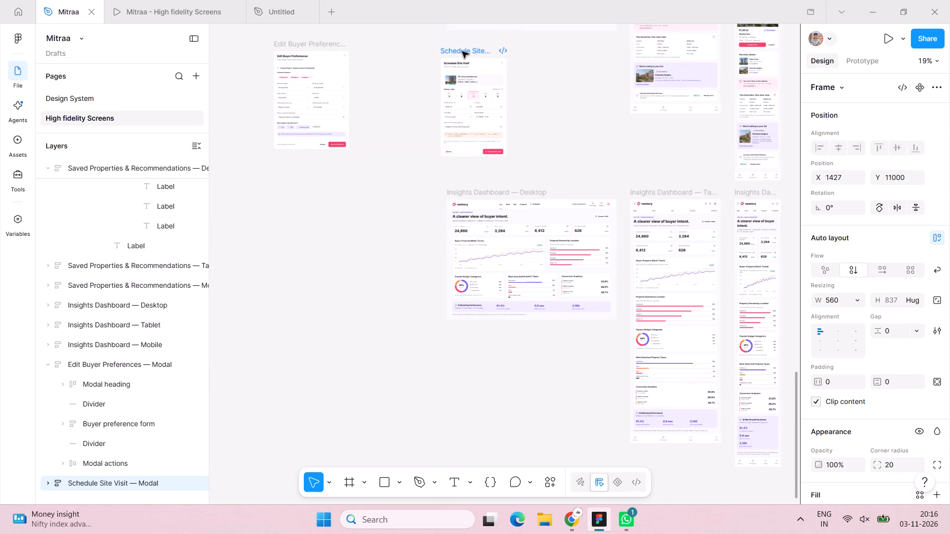
{"action": "left_click_drag", "start_coordinate": [462, 51], "coordinate": [459, 46]}
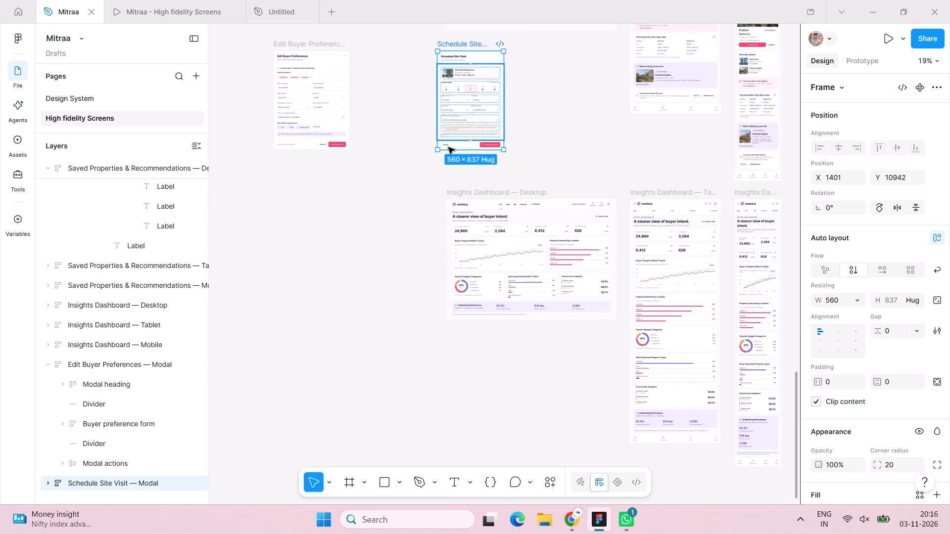
Set the "Edit Buyer Preferences" heading in its modal to font size 24 and Bold weight.
{"action": "scroll", "coordinate": [460, 202], "scroll_direction": "left", "scroll_amount": 1}
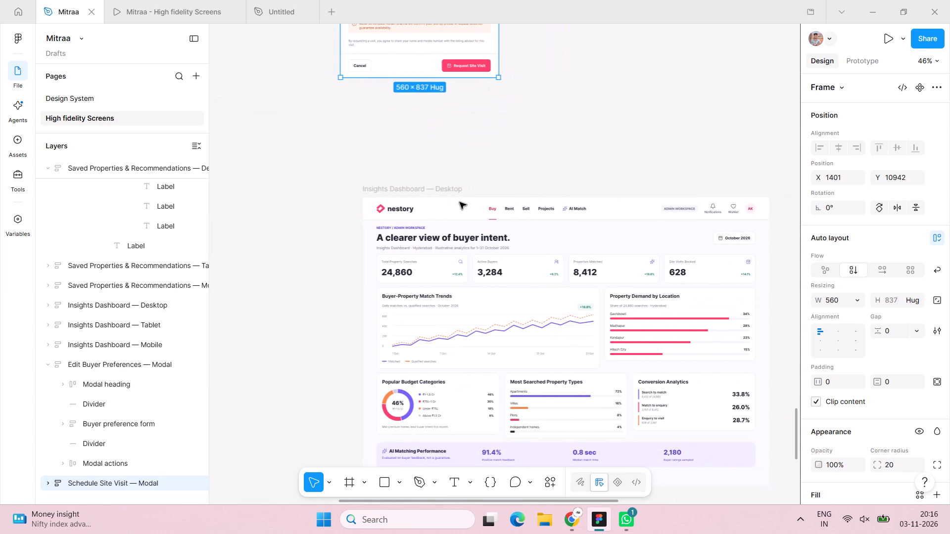
{"action": "scroll", "coordinate": [460, 202], "scroll_direction": "left", "scroll_amount": 1}
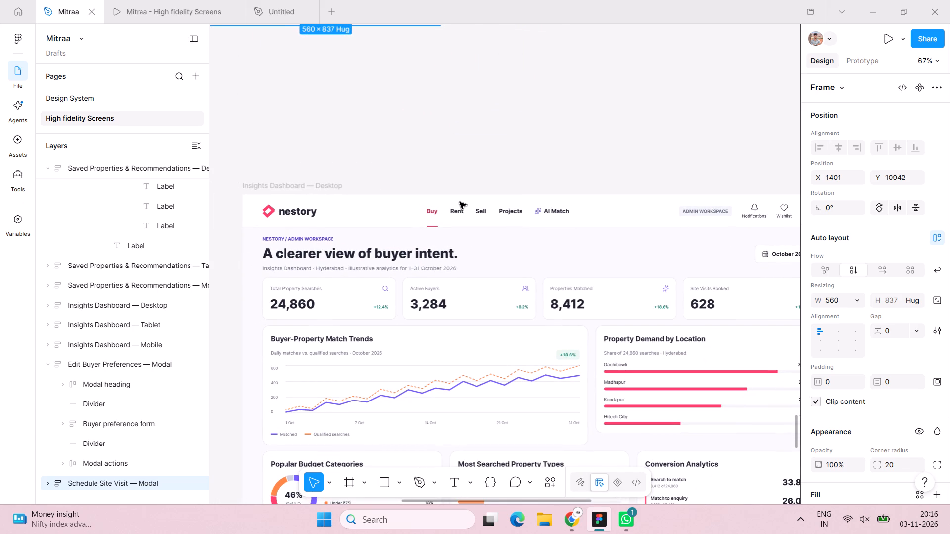
{"action": "scroll", "coordinate": [460, 202], "scroll_direction": "left", "scroll_amount": 1}
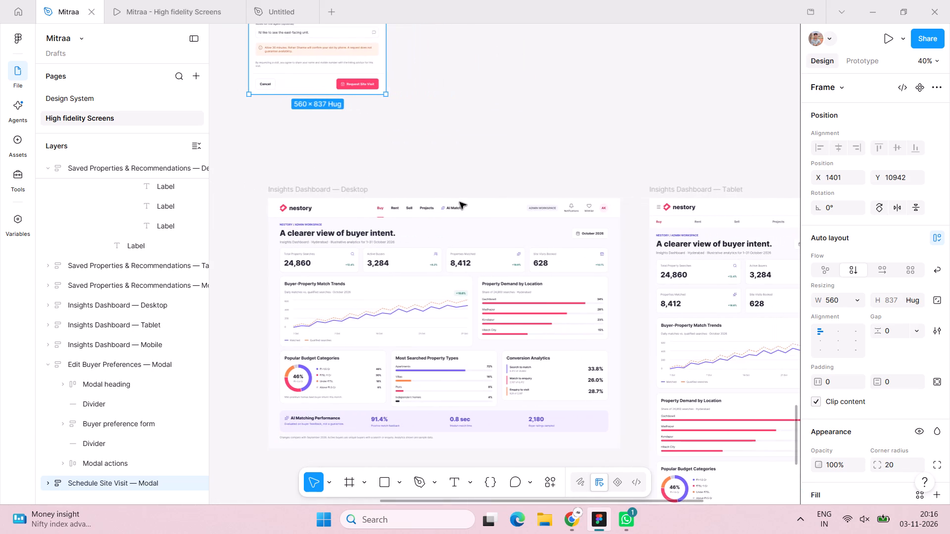
{"action": "scroll", "coordinate": [460, 202], "scroll_direction": "up", "scroll_amount": 3}
{"action": "scroll", "coordinate": [460, 202], "scroll_direction": "right", "scroll_amount": 1}
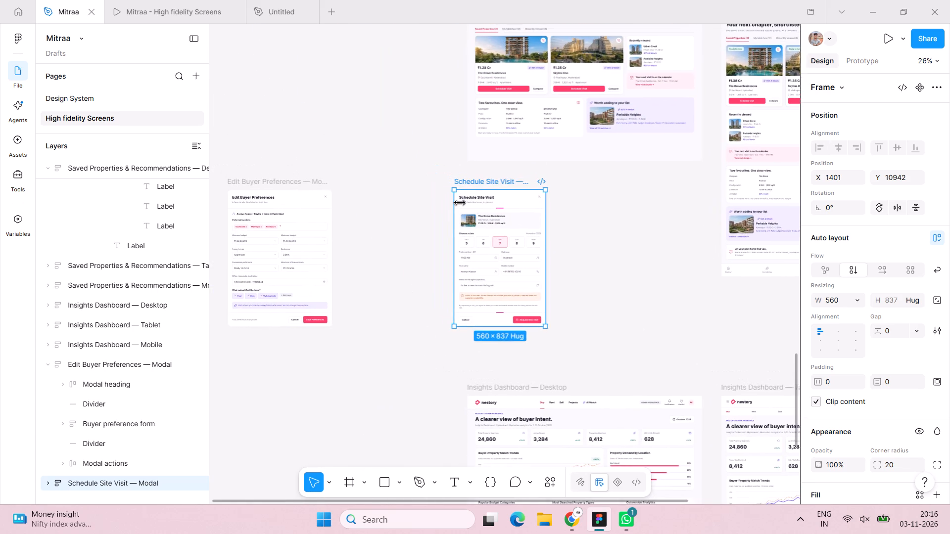
{"action": "scroll", "coordinate": [460, 202], "scroll_direction": "right", "scroll_amount": 1}
{"action": "scroll", "coordinate": [327, 231], "scroll_direction": "up", "scroll_amount": 1}
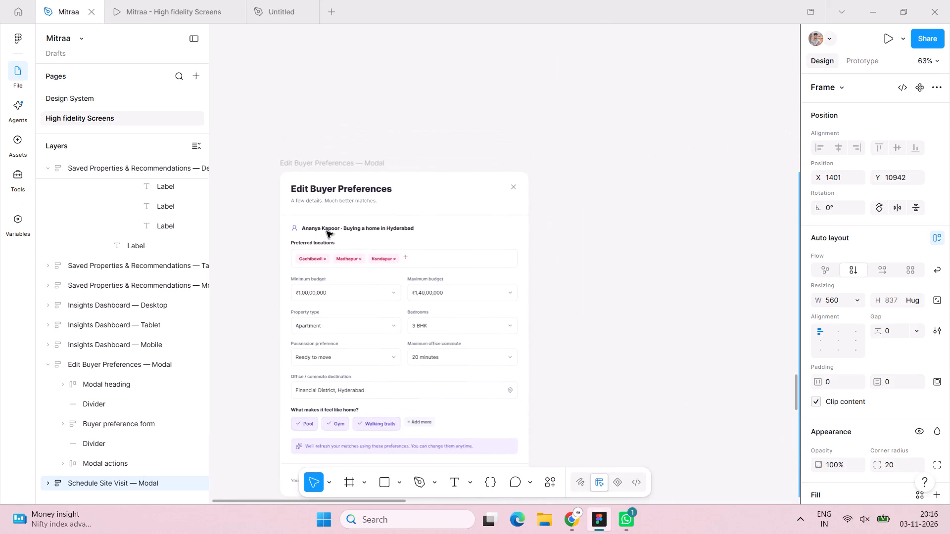
{"action": "scroll", "coordinate": [326, 231], "scroll_direction": "up", "scroll_amount": 1}
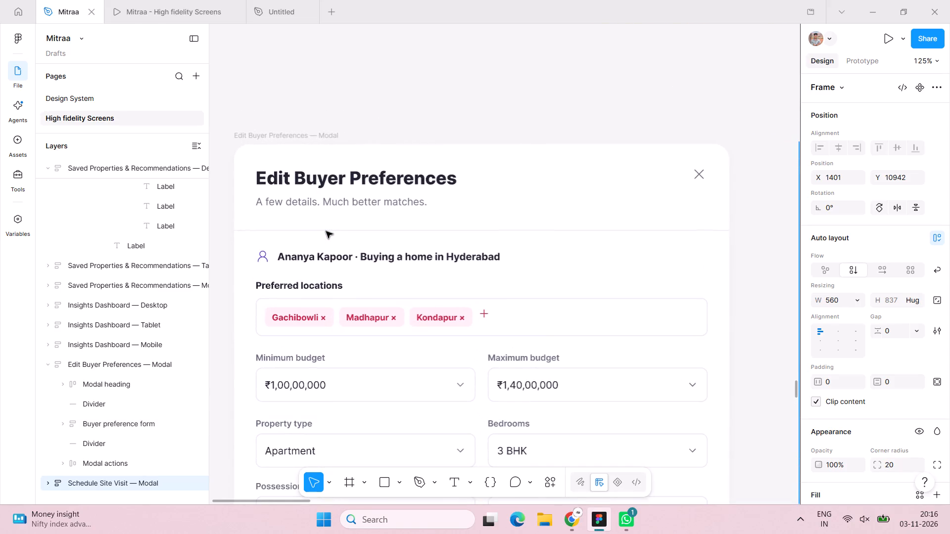
{"action": "triple_click", "coordinate": [389, 179]}
{"action": "left_click", "coordinate": [390, 178]}
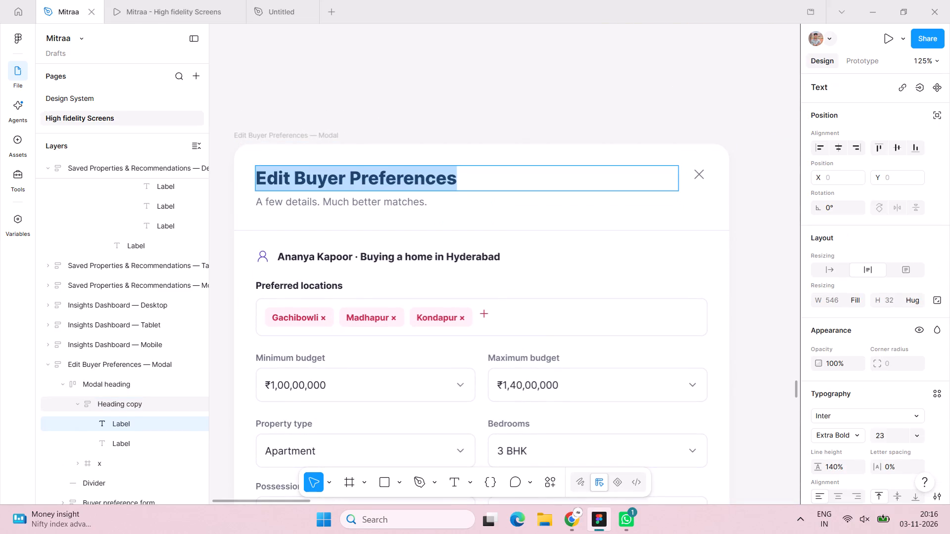
{"action": "left_click", "coordinate": [894, 435]}
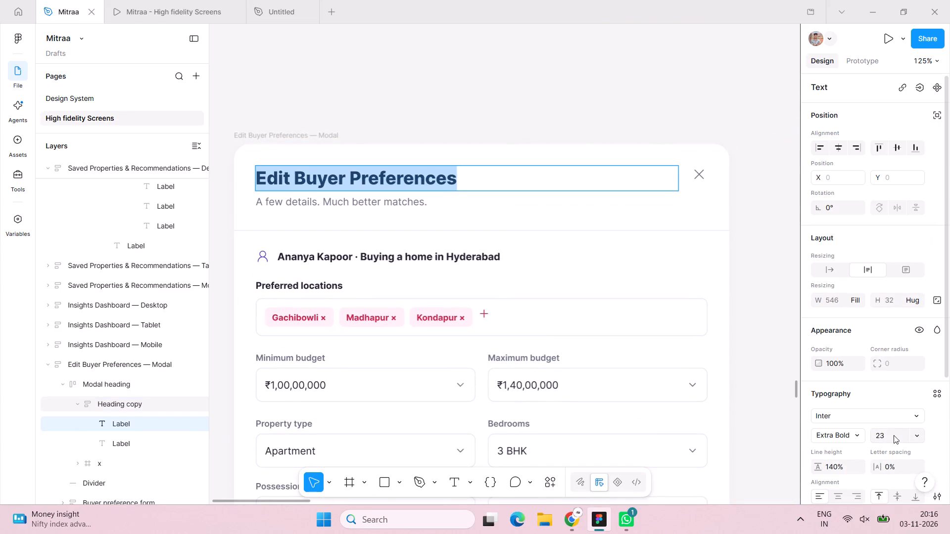
{"action": "type", "text": "24"}
{"action": "key", "text": "Return"}
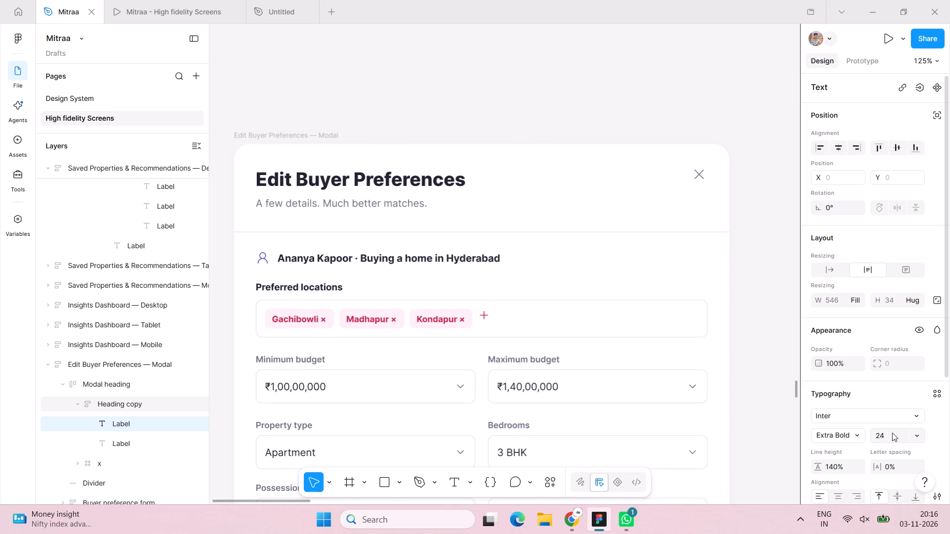
{"action": "left_click", "coordinate": [854, 431]}
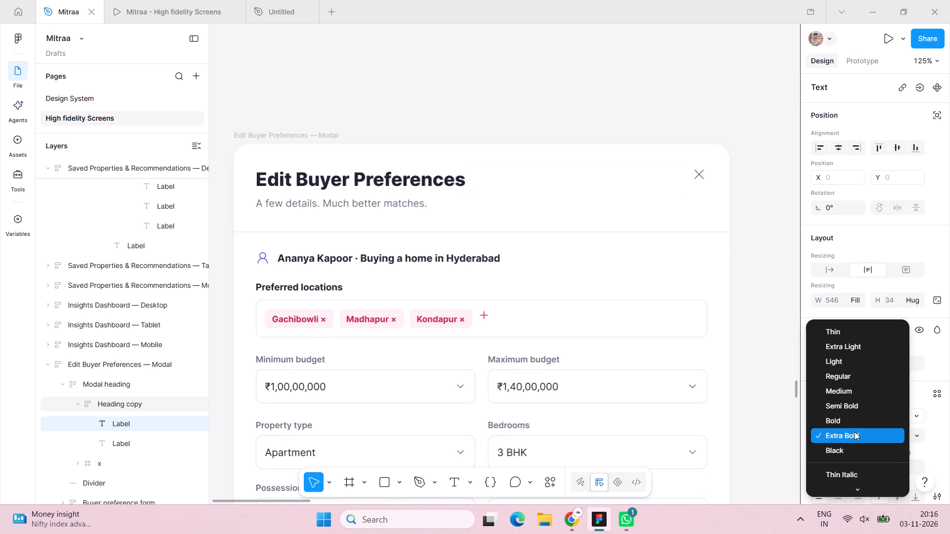
{"action": "left_click", "coordinate": [850, 415]}
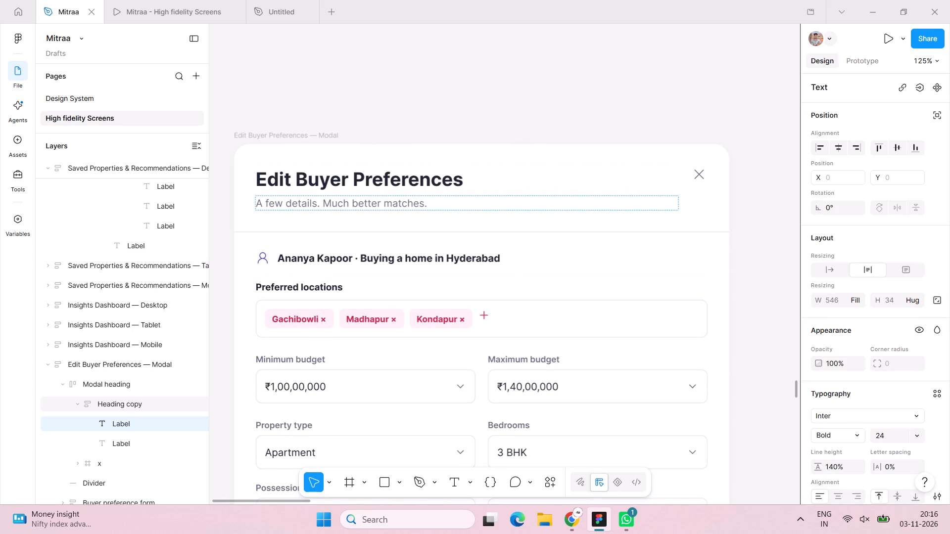
Set the "A few details. Much better matches." line under the modal heading to font size 14.
{"action": "double_click", "coordinate": [407, 204]}
{"action": "triple_click", "coordinate": [430, 204]}
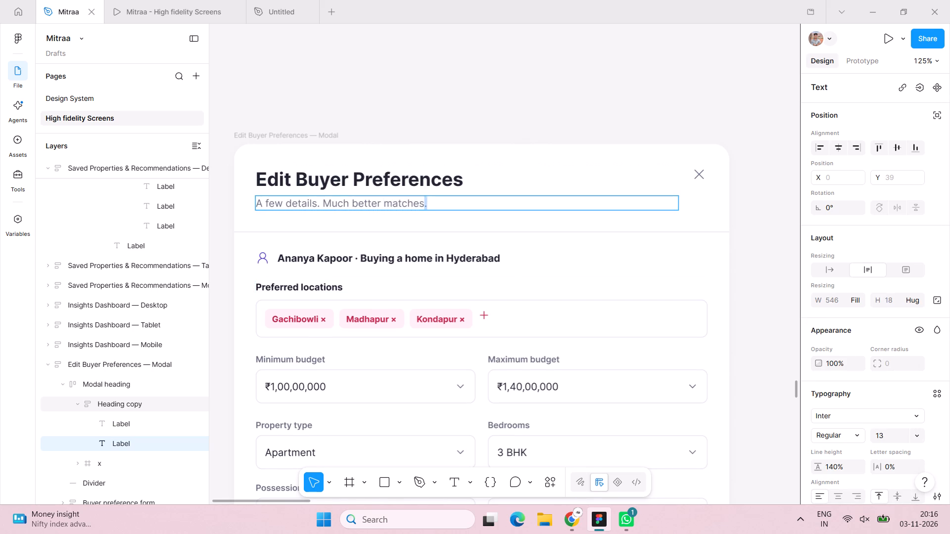
{"action": "left_click", "coordinate": [886, 437]}
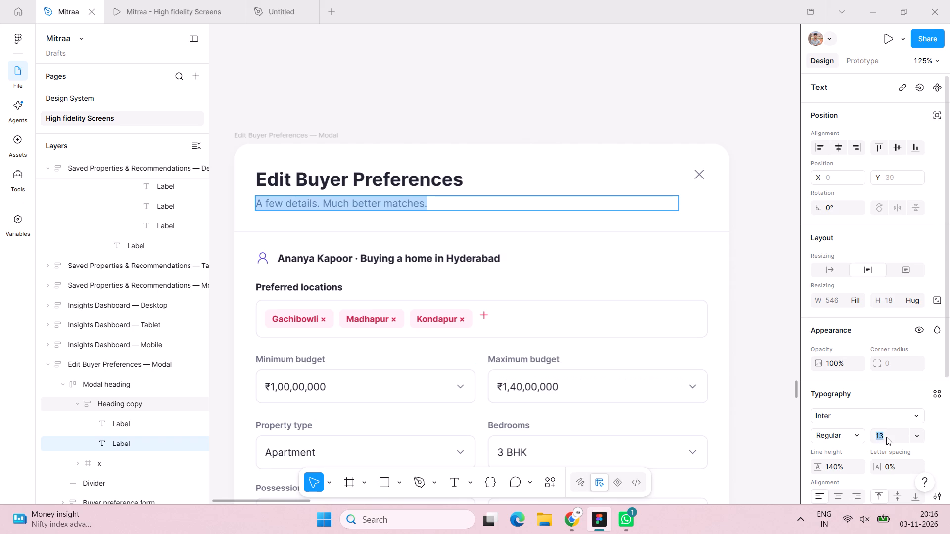
{"action": "type", "text": "14"}
{"action": "key", "text": "Return"}
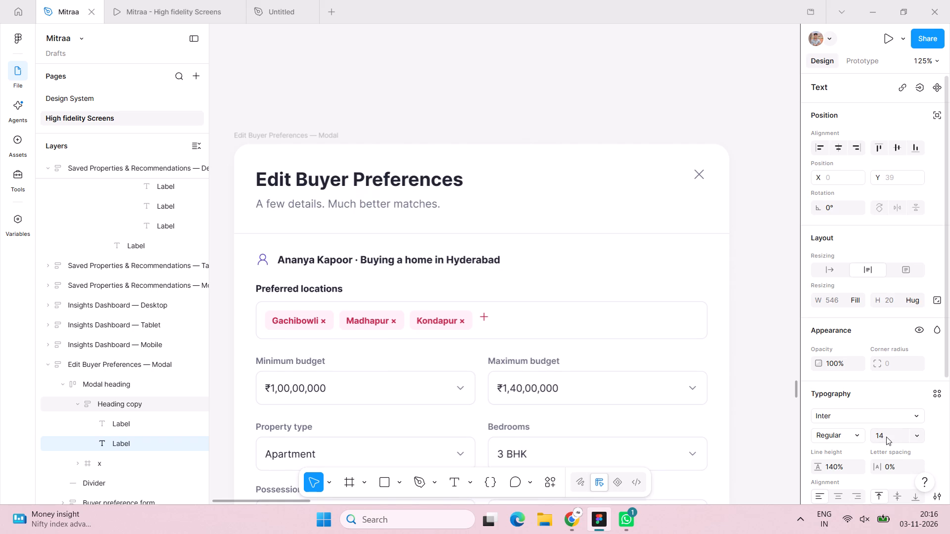
Set the buyer identity line ending in "Buying a home in Hyderabad" to font size 14.
{"action": "double_click", "coordinate": [348, 263]}
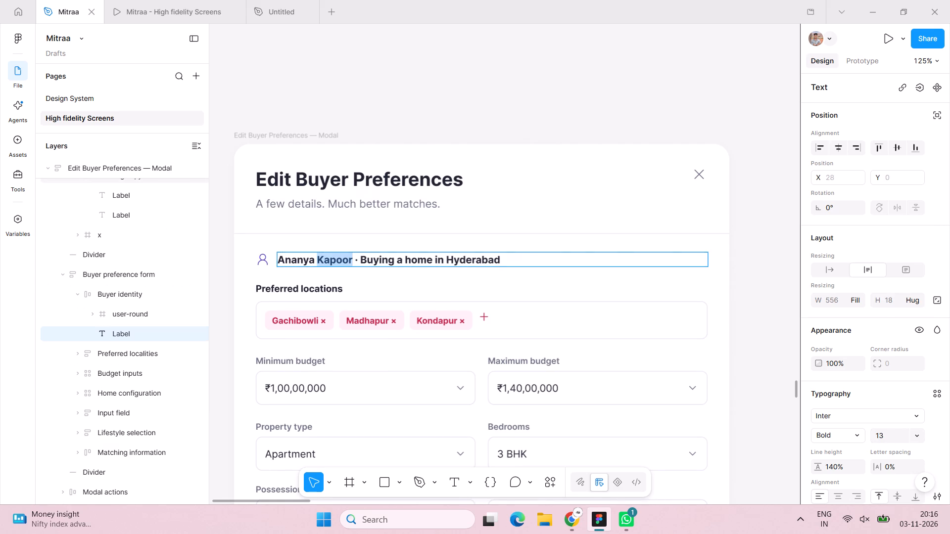
{"action": "triple_click", "coordinate": [513, 254]}
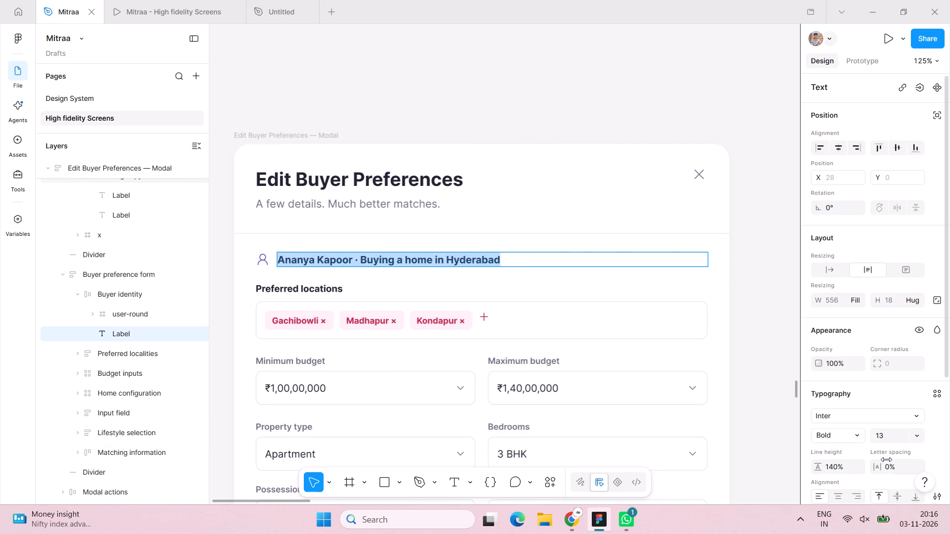
{"action": "left_click", "coordinate": [891, 439]}
{"action": "type", "text": "14"}
{"action": "key", "text": "Return"}
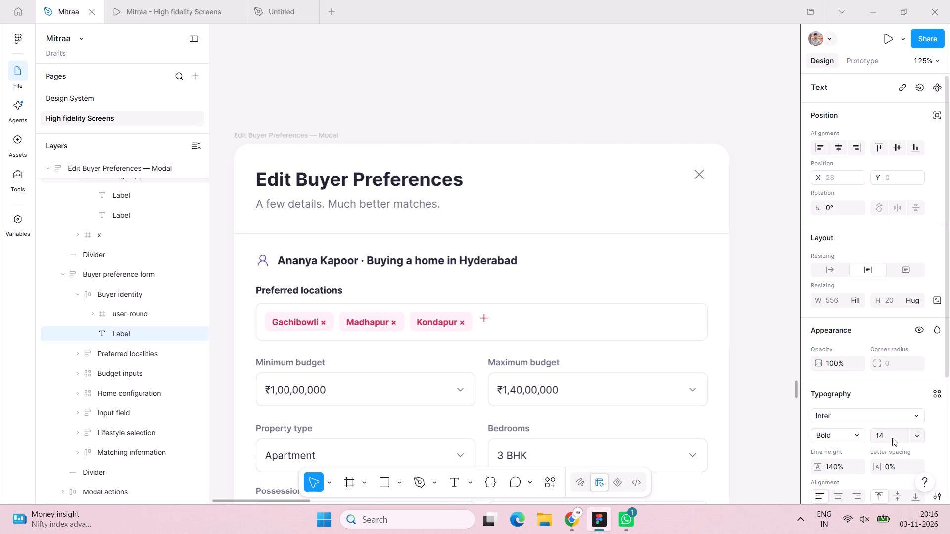
Lock the aspect ratio of the user icon beside the buyer identity line and set its size to 24 × 24.
{"action": "left_click", "coordinate": [264, 267]}
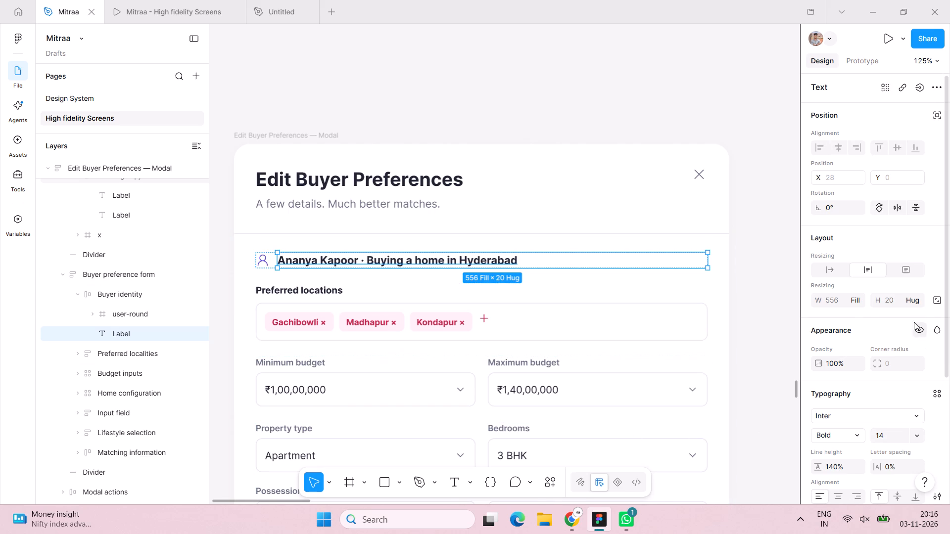
{"action": "left_click", "coordinate": [263, 265]}
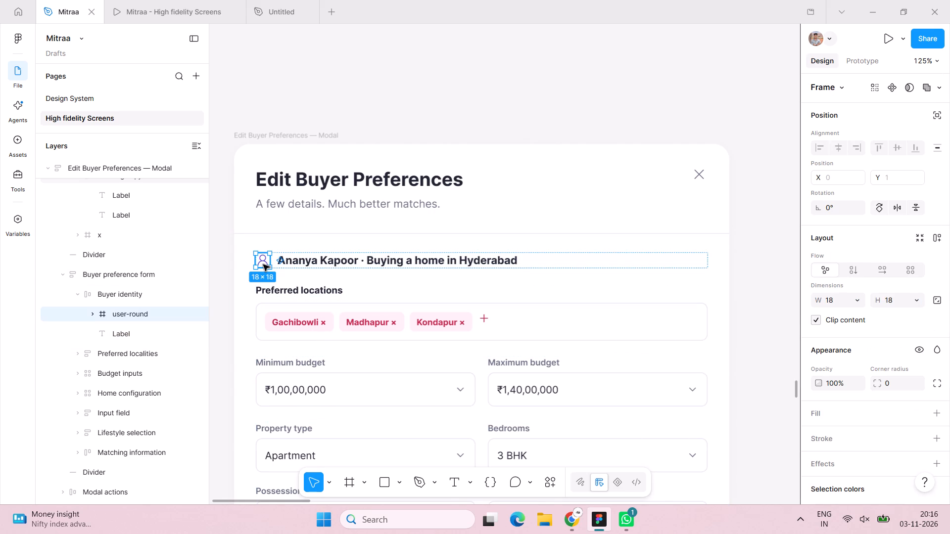
{"action": "left_click", "coordinate": [840, 298]}
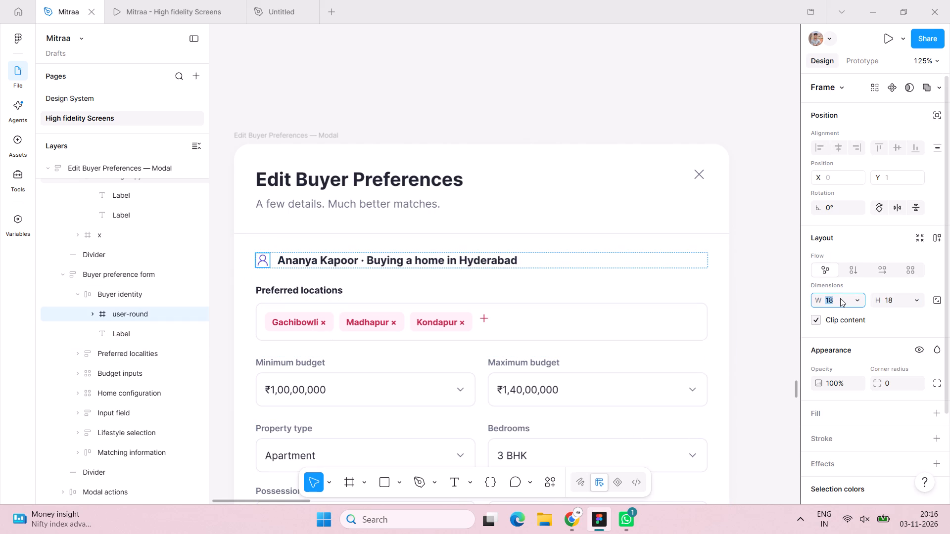
{"action": "left_click", "coordinate": [940, 297]}
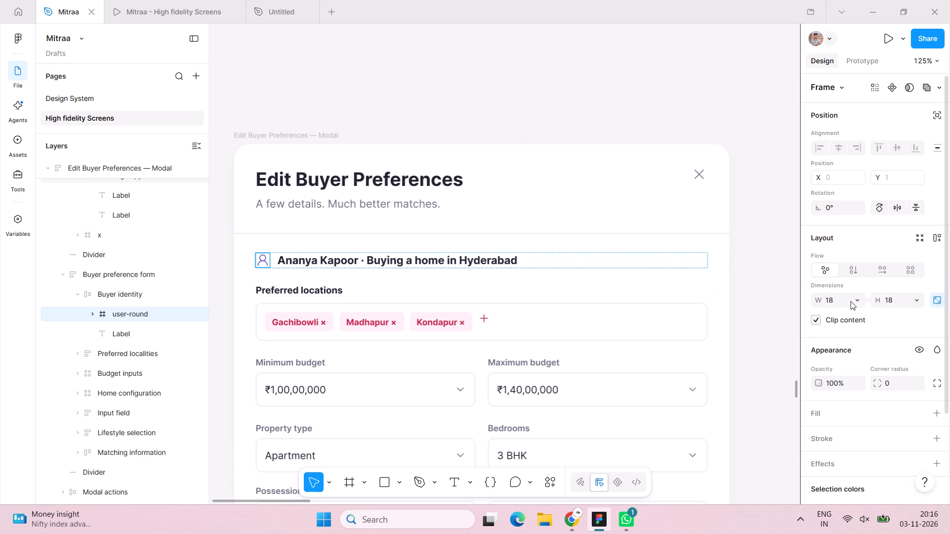
{"action": "left_click", "coordinate": [850, 301]}
{"action": "type", "text": "24"}
{"action": "key", "text": "Return"}
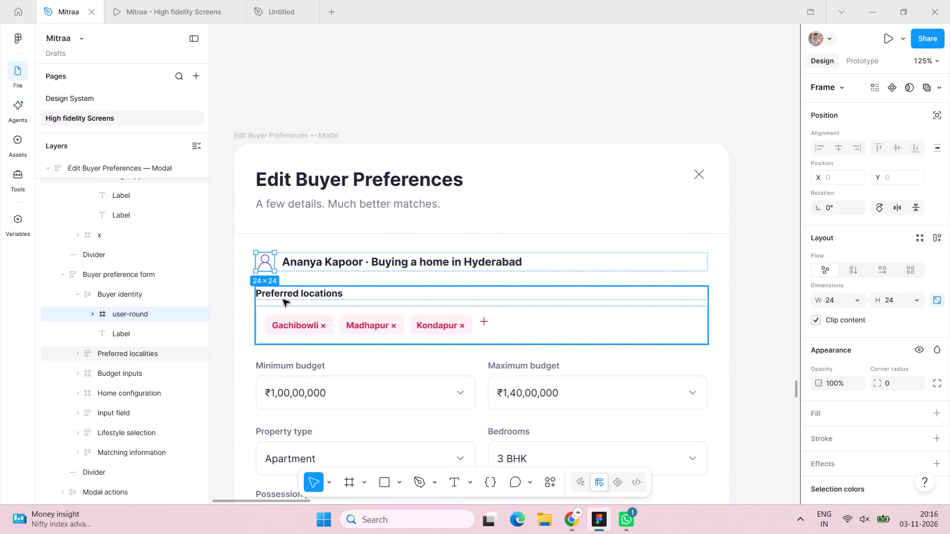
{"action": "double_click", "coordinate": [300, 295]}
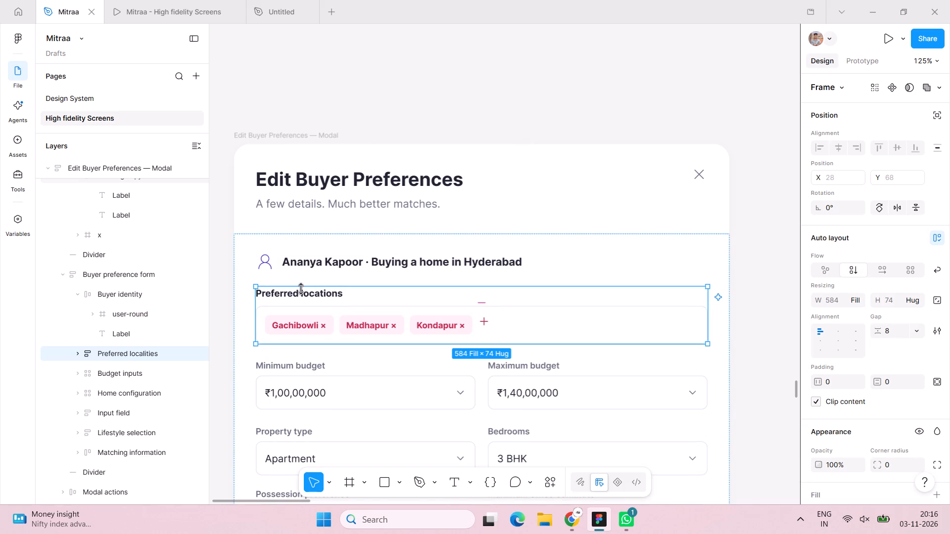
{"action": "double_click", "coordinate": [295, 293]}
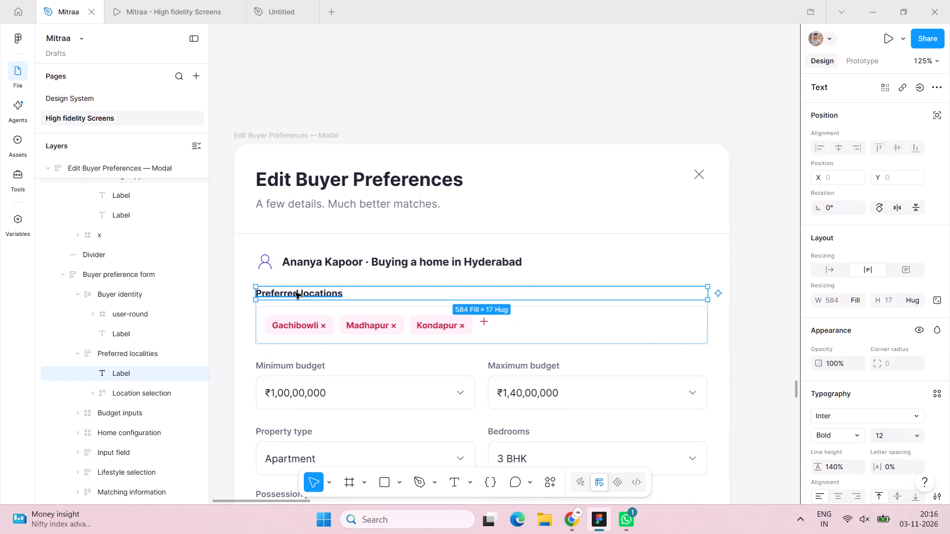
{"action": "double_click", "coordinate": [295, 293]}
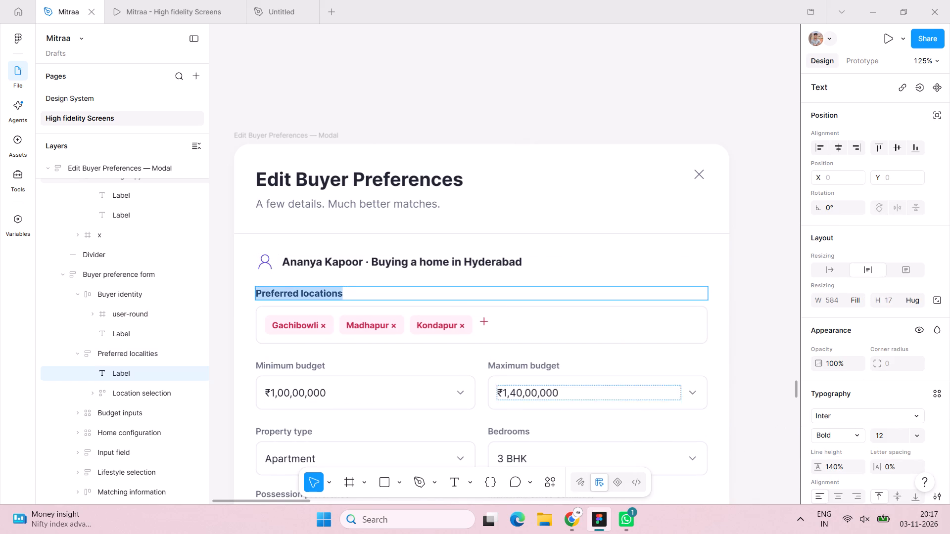
Set the "Kondapur ×" tag text under Preferred locations to font size 12 and Medium weight.
{"action": "double_click", "coordinate": [455, 325]}
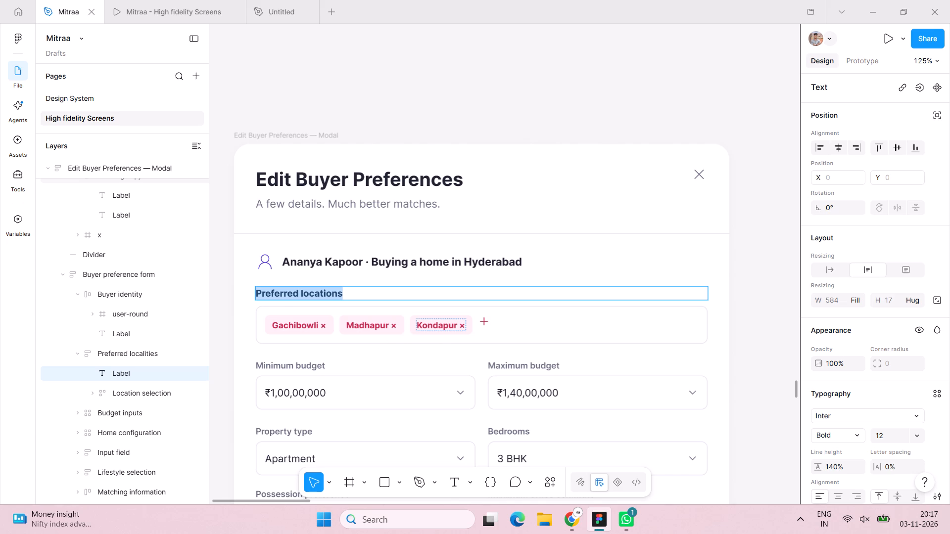
{"action": "triple_click", "coordinate": [462, 326]}
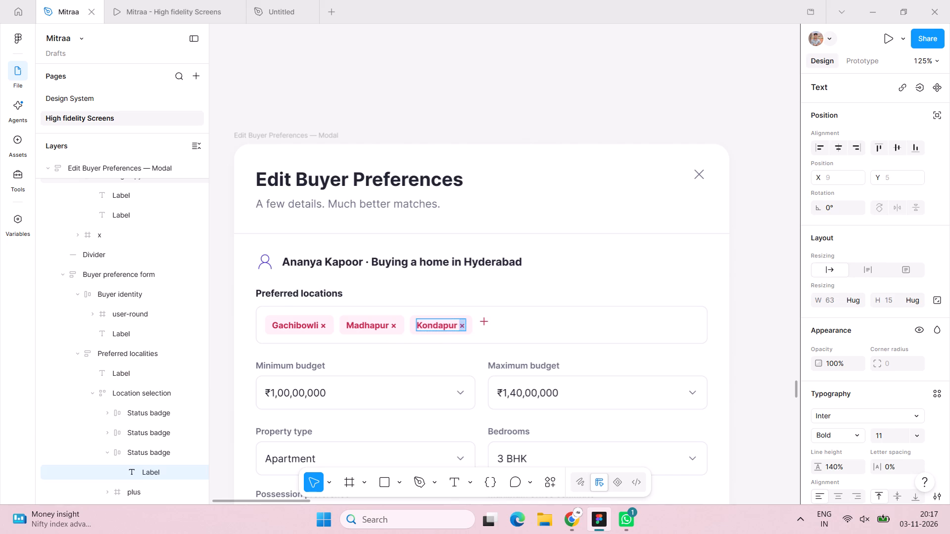
{"action": "left_click", "coordinate": [888, 435]}
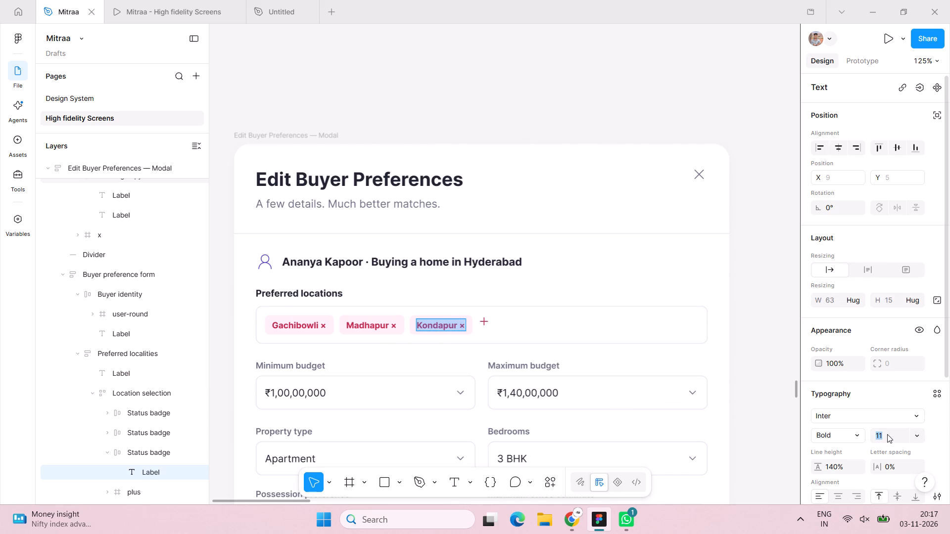
{"action": "type", "text": "12"}
{"action": "key", "text": "Return"}
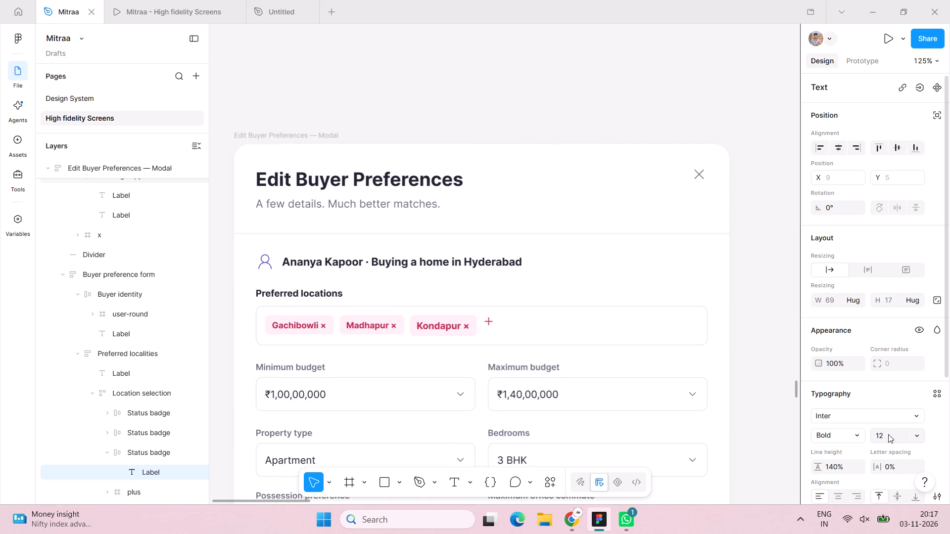
{"action": "left_click", "coordinate": [856, 435]}
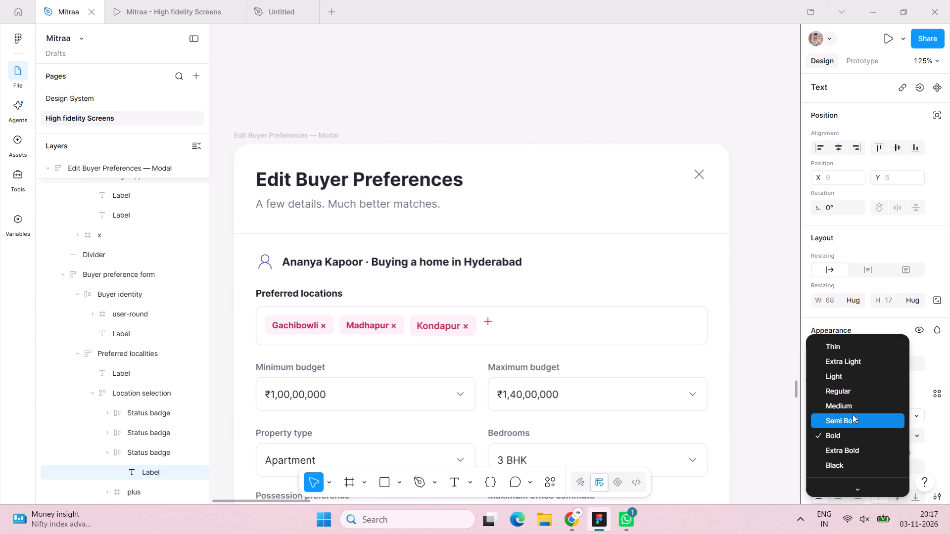
{"action": "left_click", "coordinate": [852, 407]}
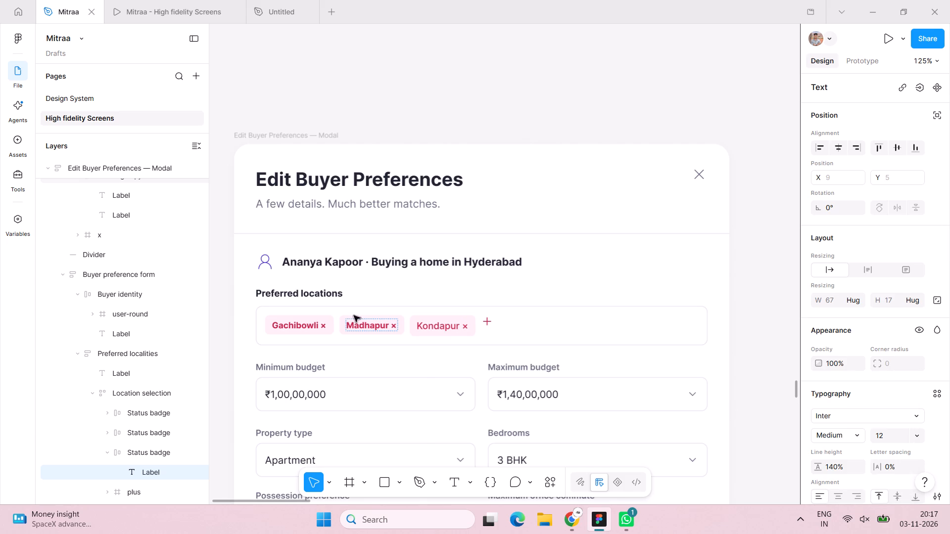
Set the "Madhapur ×" tag text under Preferred locations to font size 12 and Medium weight.
{"action": "double_click", "coordinate": [398, 322]}
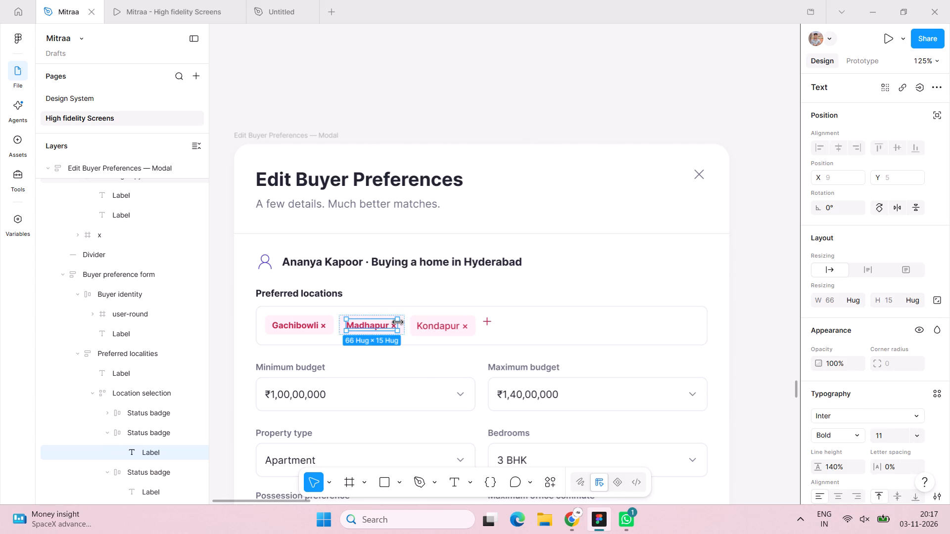
{"action": "triple_click", "coordinate": [380, 322]}
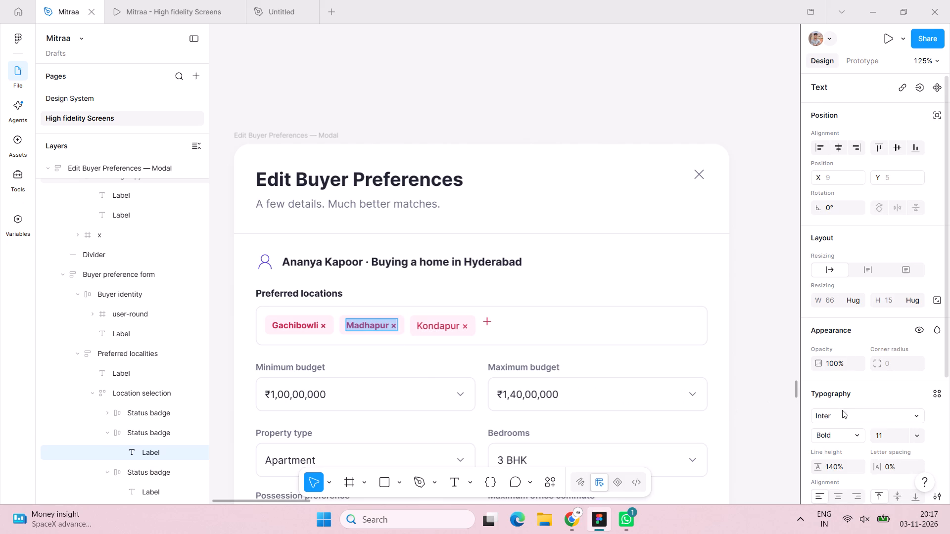
{"action": "left_click", "coordinate": [887, 433]}
{"action": "type", "text": "12"}
{"action": "key", "text": "Return"}
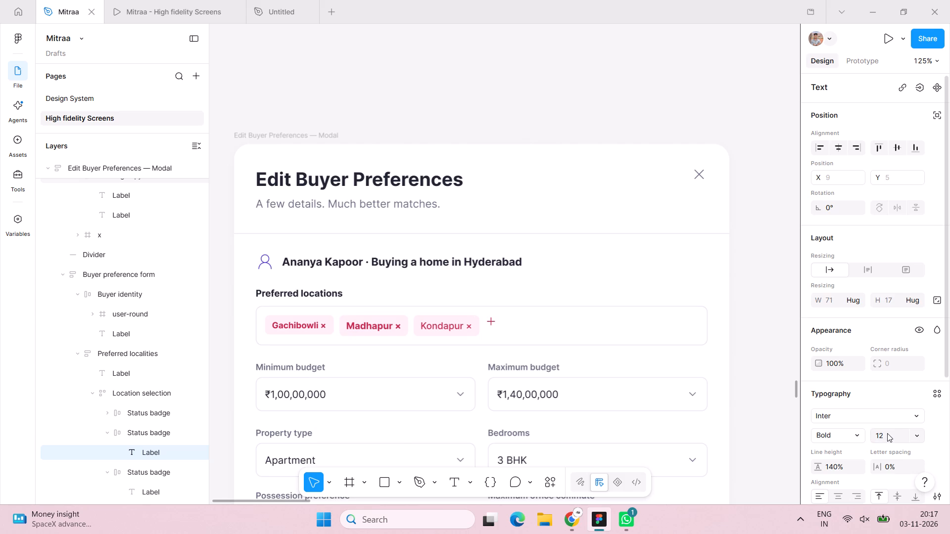
{"action": "left_click", "coordinate": [860, 436]}
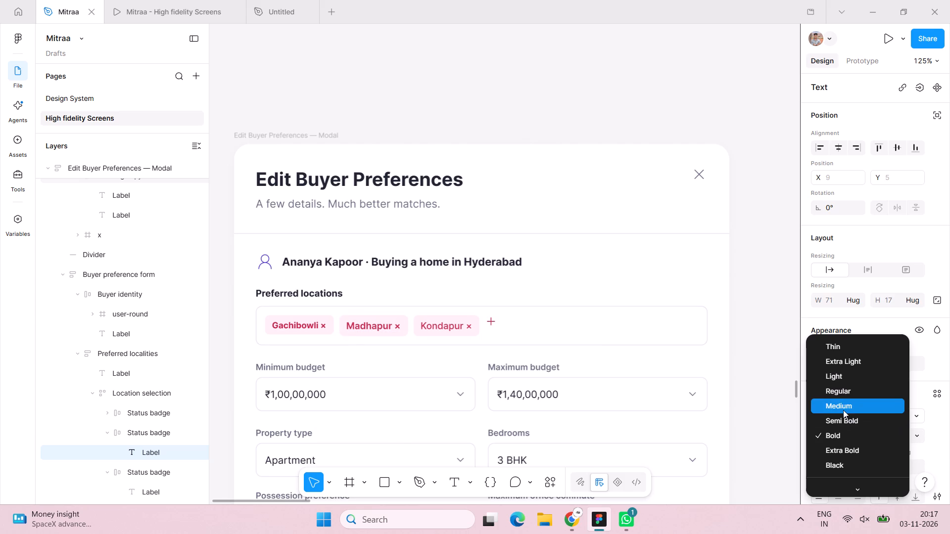
{"action": "left_click", "coordinate": [842, 408]}
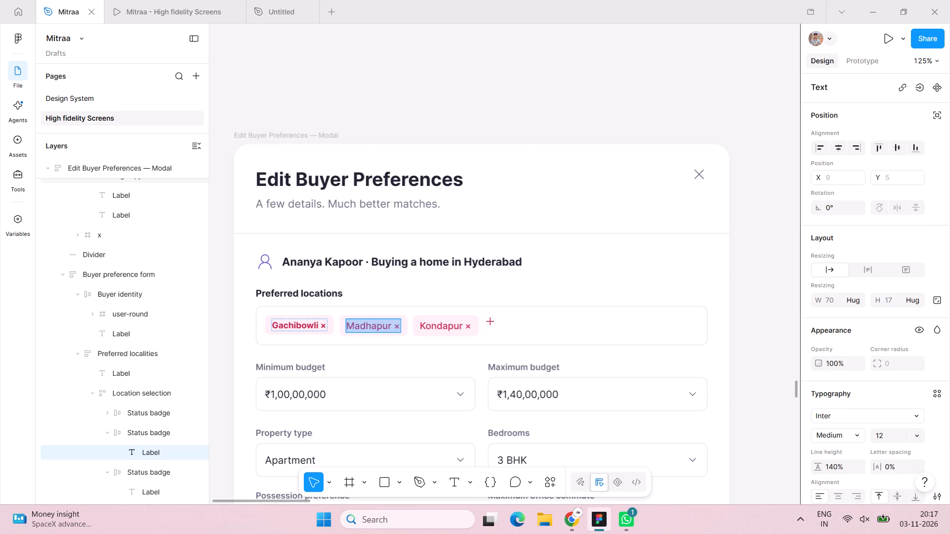
Set the "Gachibowli ×" tag text under Preferred locations to Medium weight and font size 12.
{"action": "left_click", "coordinate": [327, 321]}
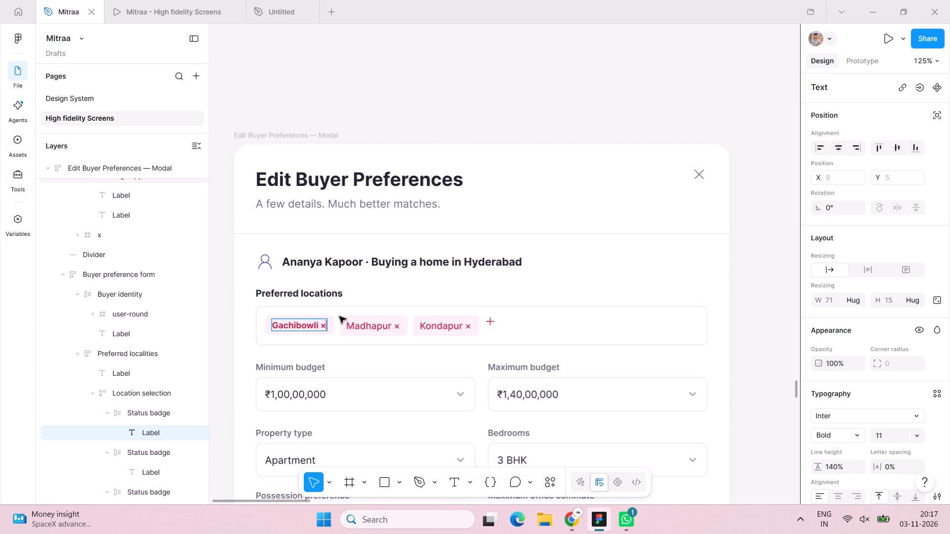
{"action": "left_click", "coordinate": [334, 313]}
{"action": "double_click", "coordinate": [315, 326]}
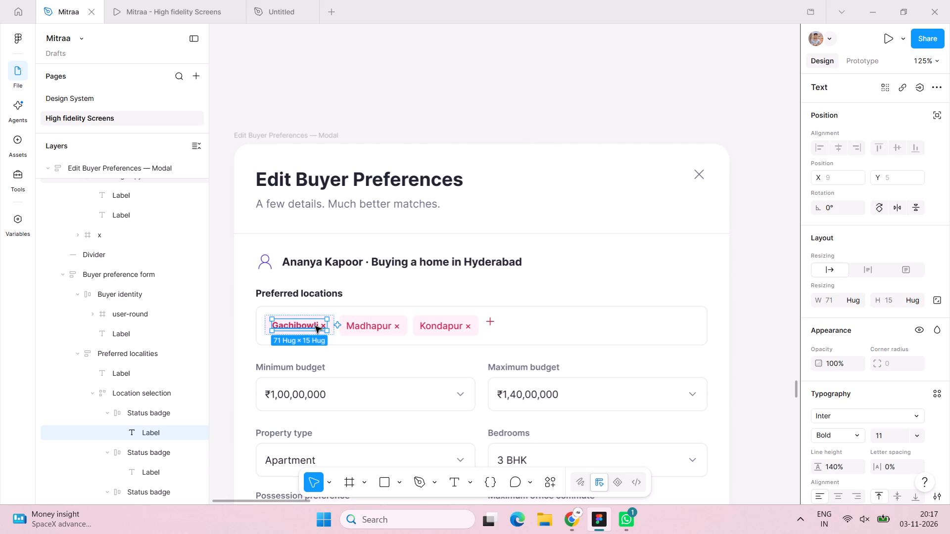
{"action": "left_click", "coordinate": [853, 435]}
{"action": "left_click", "coordinate": [849, 402]}
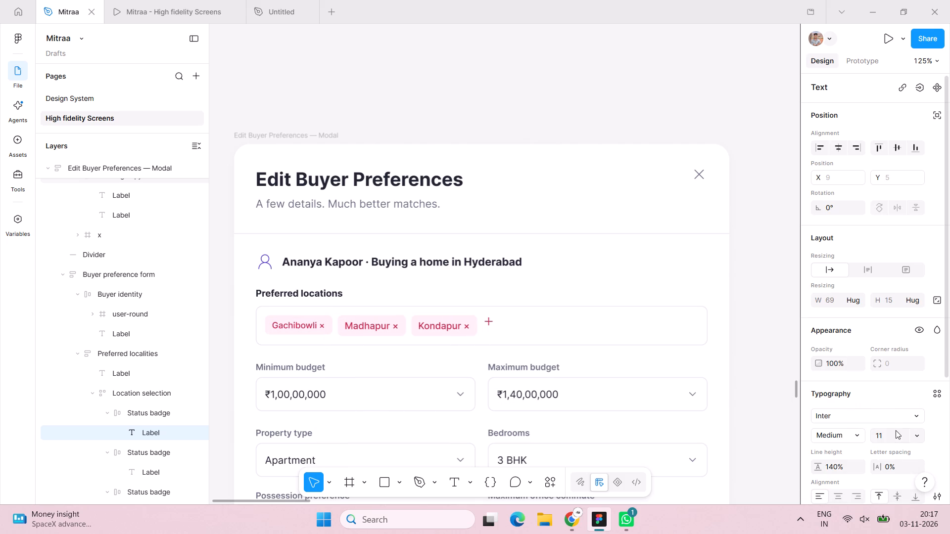
{"action": "left_click", "coordinate": [896, 431]}
{"action": "type", "text": "12"}
{"action": "key", "text": "Return"}
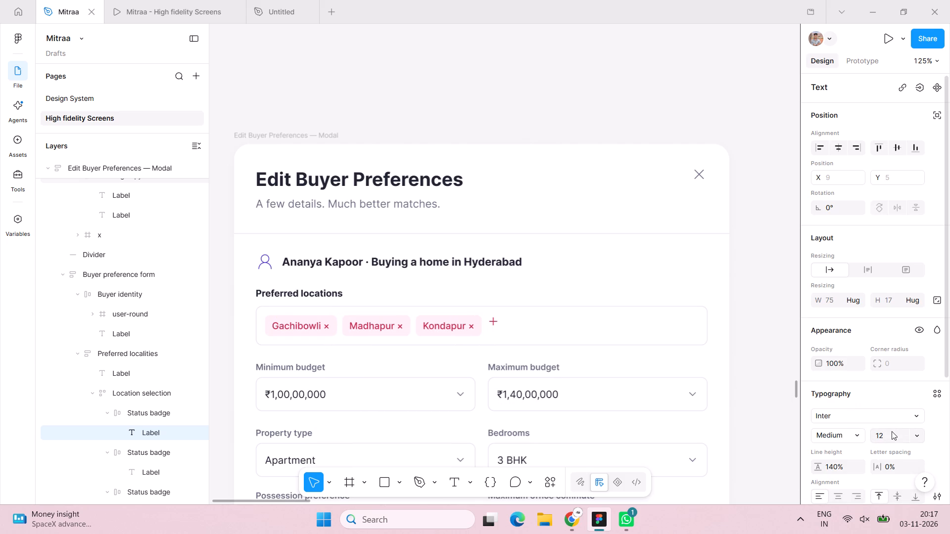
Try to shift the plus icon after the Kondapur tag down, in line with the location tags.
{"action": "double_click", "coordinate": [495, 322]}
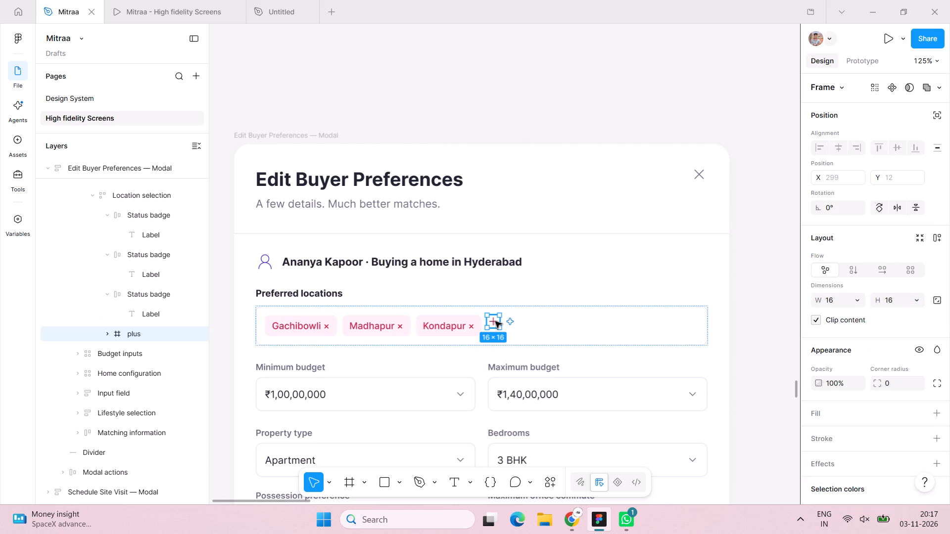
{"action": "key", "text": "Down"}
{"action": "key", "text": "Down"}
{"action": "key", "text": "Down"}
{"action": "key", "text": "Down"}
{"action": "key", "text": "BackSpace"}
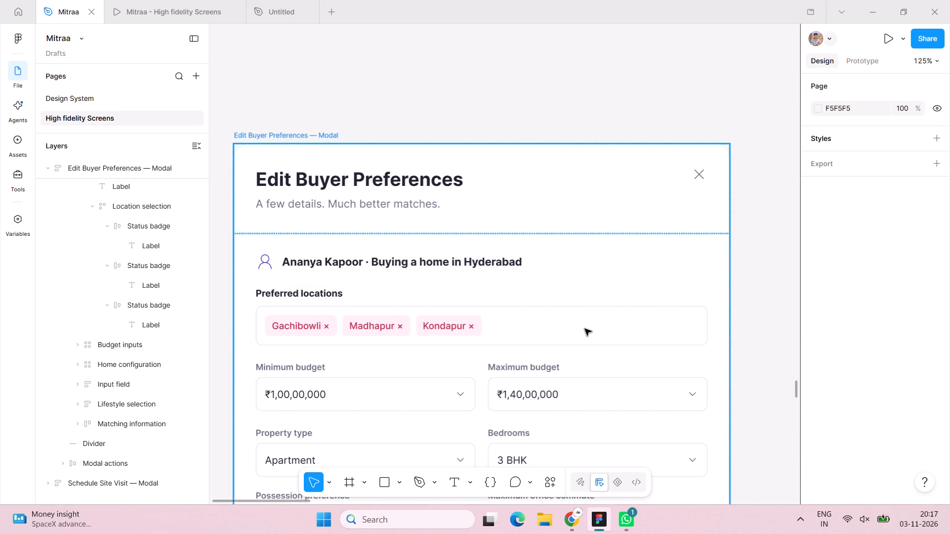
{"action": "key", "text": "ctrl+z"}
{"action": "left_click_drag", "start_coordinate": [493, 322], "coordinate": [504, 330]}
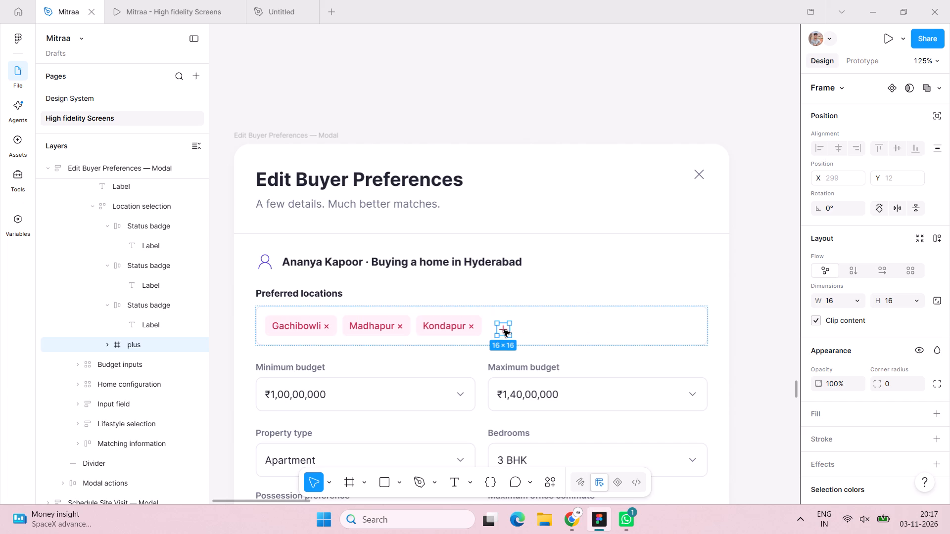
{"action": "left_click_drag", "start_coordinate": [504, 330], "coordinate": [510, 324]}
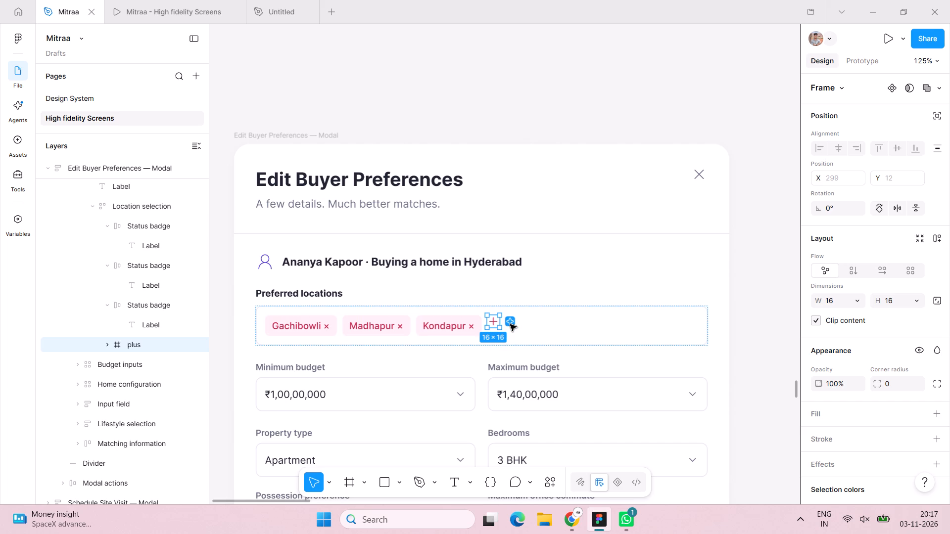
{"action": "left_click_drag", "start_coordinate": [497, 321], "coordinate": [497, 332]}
Set the "Minimum budget" field label to font size 12.
{"action": "scroll", "coordinate": [497, 332], "scroll_direction": "down", "scroll_amount": 2}
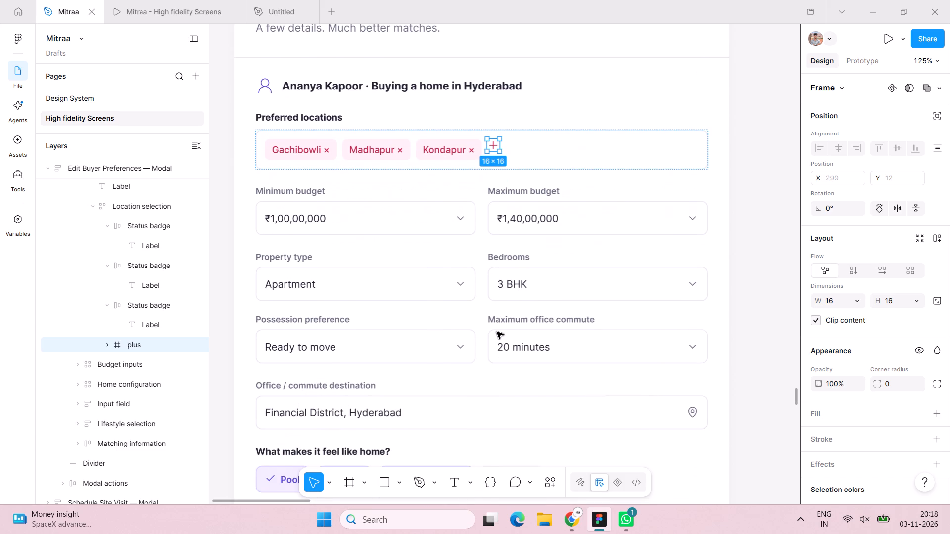
{"action": "scroll", "coordinate": [497, 332], "scroll_direction": "down", "scroll_amount": 1}
{"action": "double_click", "coordinate": [313, 192]}
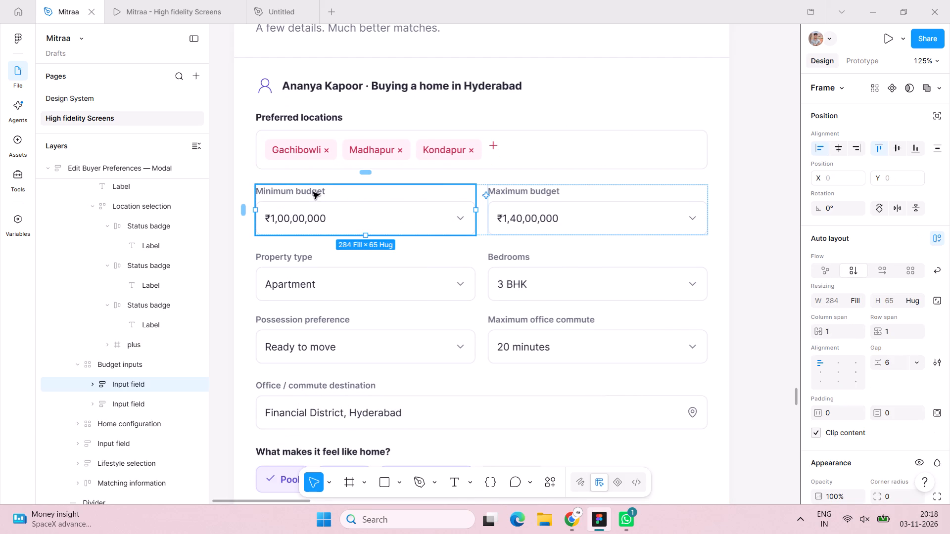
{"action": "double_click", "coordinate": [313, 192]}
{"action": "double_click", "coordinate": [313, 192]}
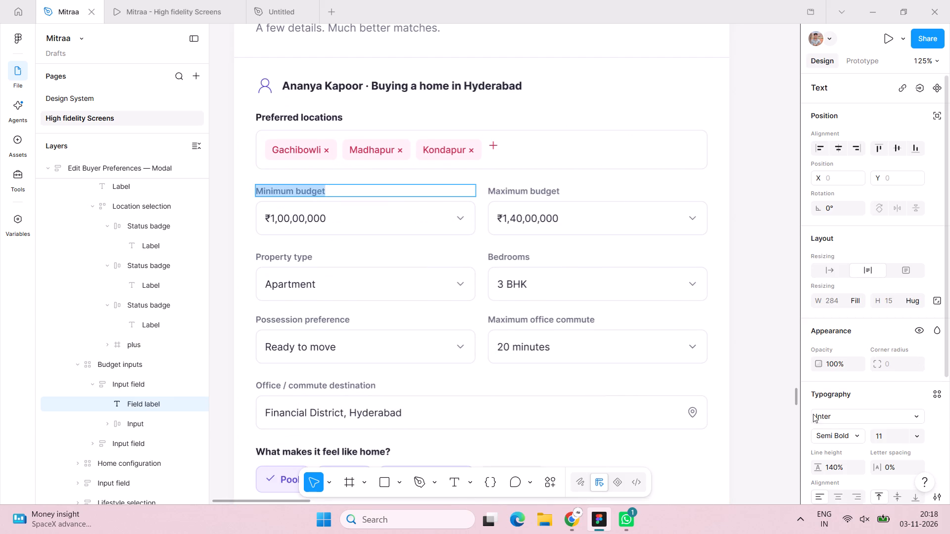
{"action": "left_click", "coordinate": [884, 434]}
{"action": "type", "text": "12"}
{"action": "key", "text": "Return"}
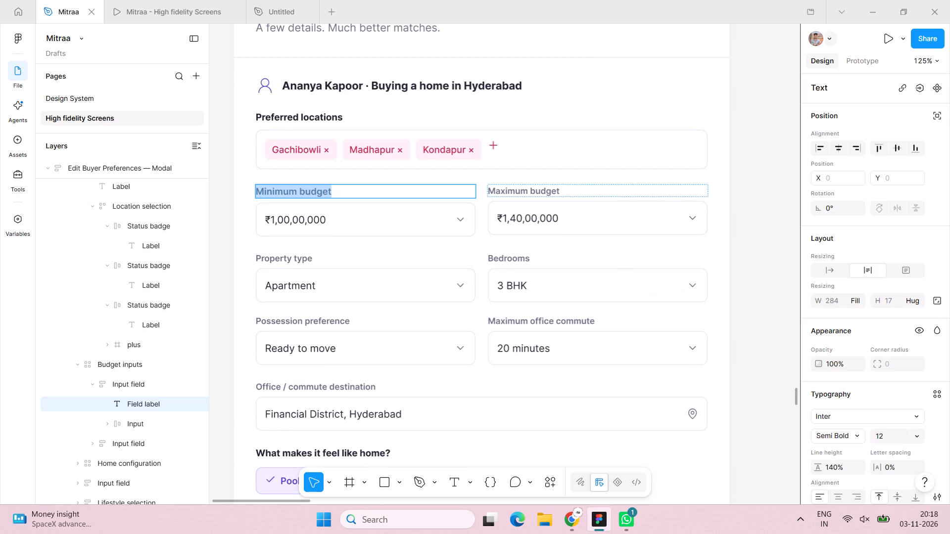
Set the "Maximum budget" field label to font size 12.
{"action": "triple_click", "coordinate": [573, 194]}
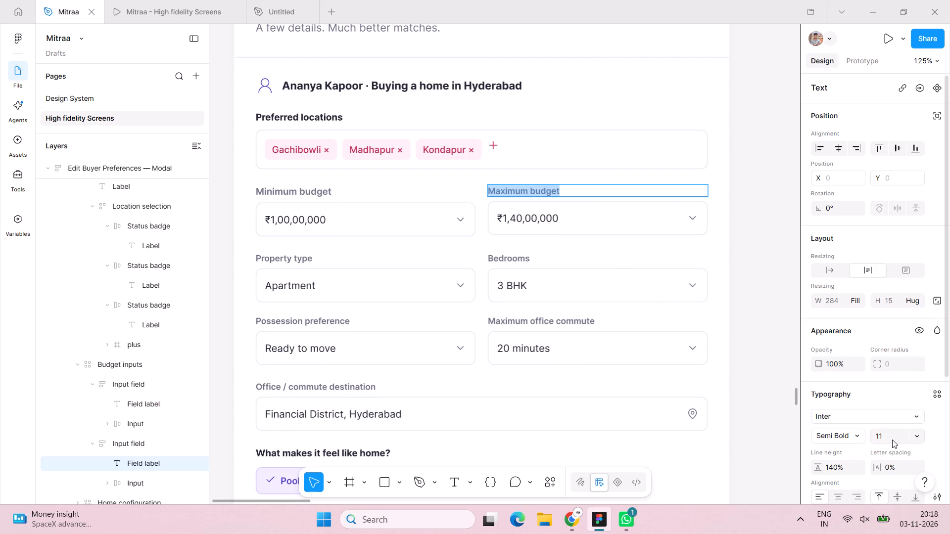
{"action": "left_click", "coordinate": [892, 440]}
{"action": "type", "text": "12"}
{"action": "key", "text": "Return"}
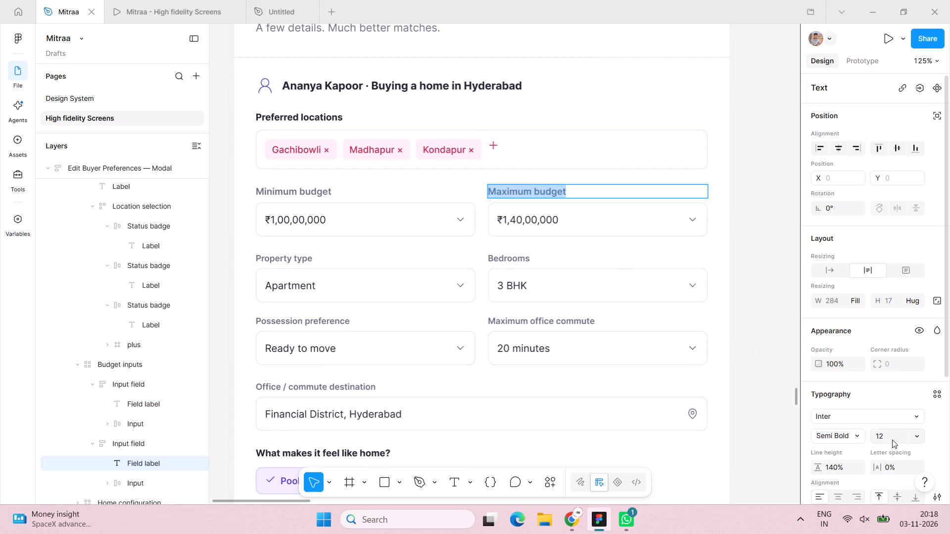
Set the ₹1,00,00,000 value text in the Minimum budget field to font size 14.
{"action": "left_click", "coordinate": [335, 215]}
{"action": "double_click", "coordinate": [335, 215]}
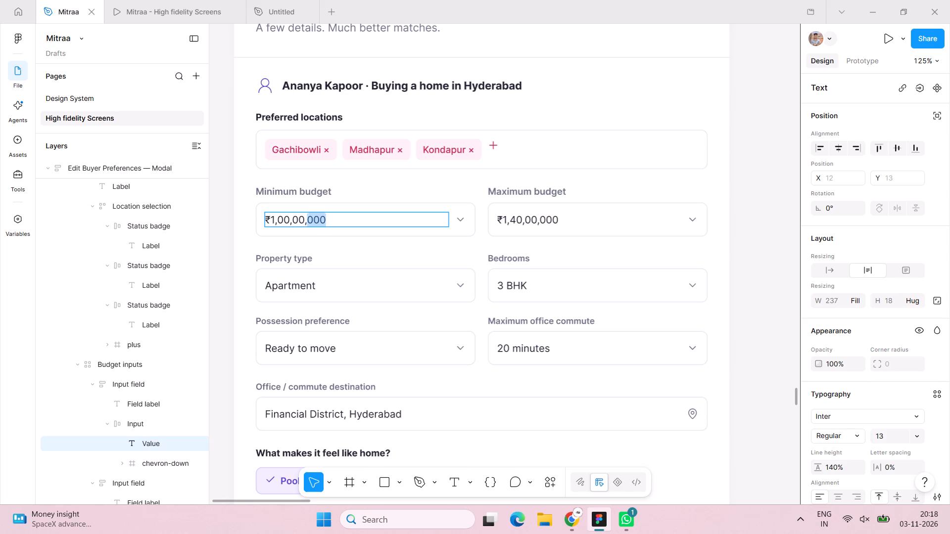
{"action": "left_click", "coordinate": [335, 215]}
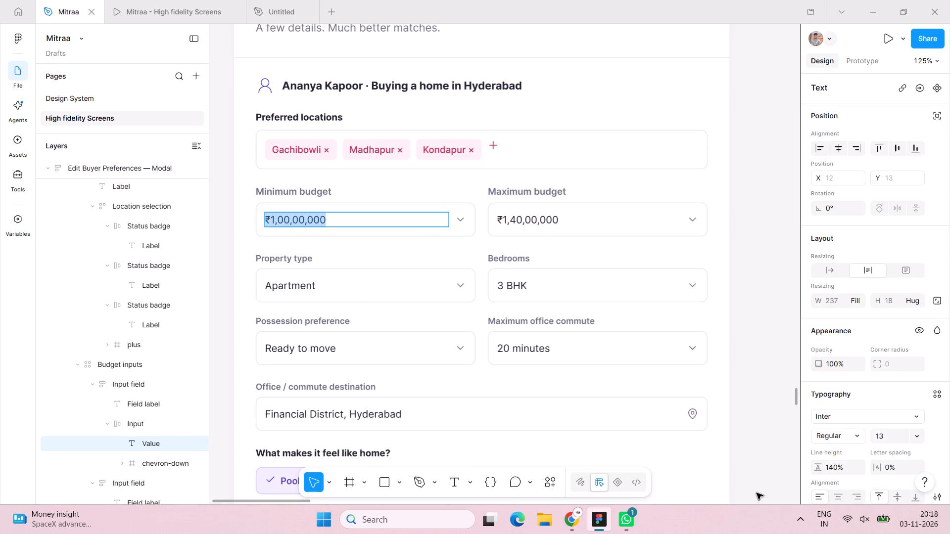
{"action": "left_click", "coordinate": [883, 435]}
{"action": "type", "text": "14"}
{"action": "key", "text": "Return"}
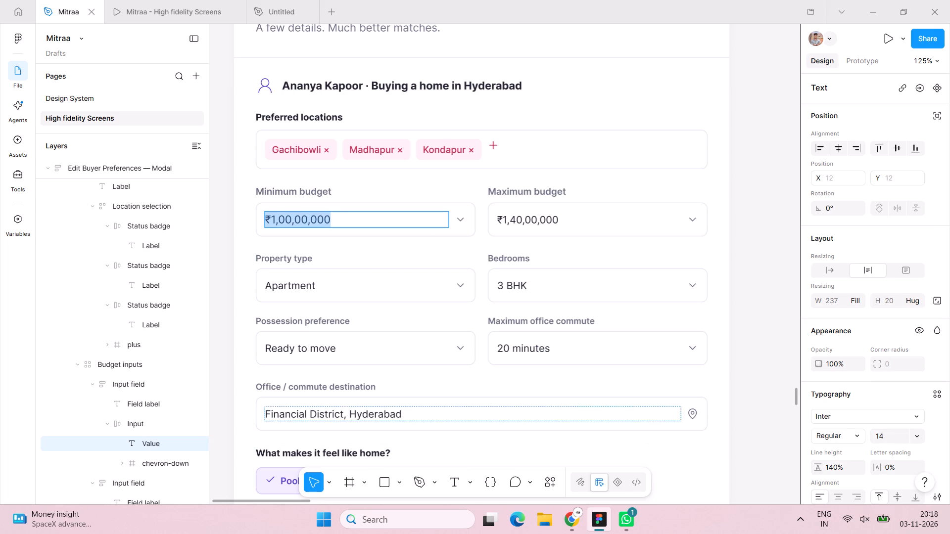
{"action": "left_click", "coordinate": [740, 221]}
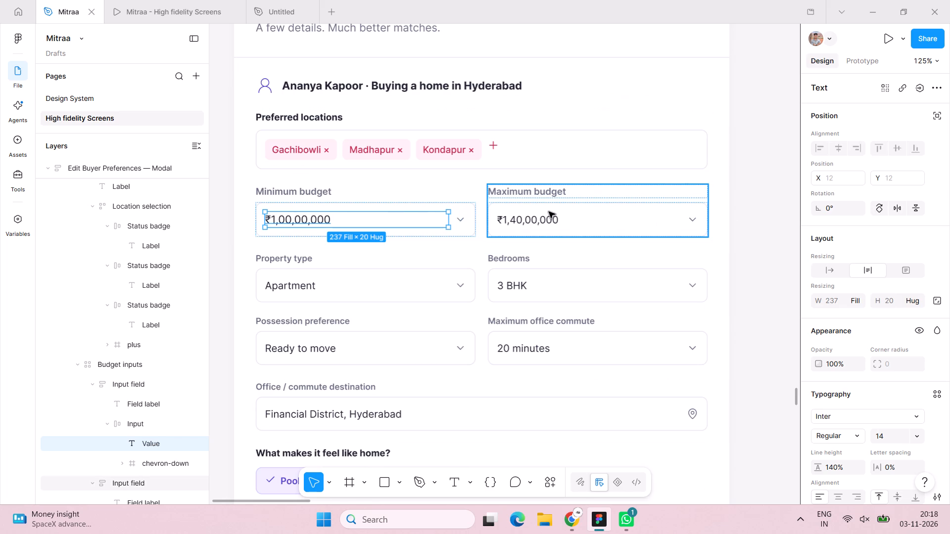
Set the value texts of Maximum budget, Property type, Bedrooms, Possession preference, Maximum office commute and Office / commute destination together to font size 14.
{"action": "triple_click", "coordinate": [547, 219]}
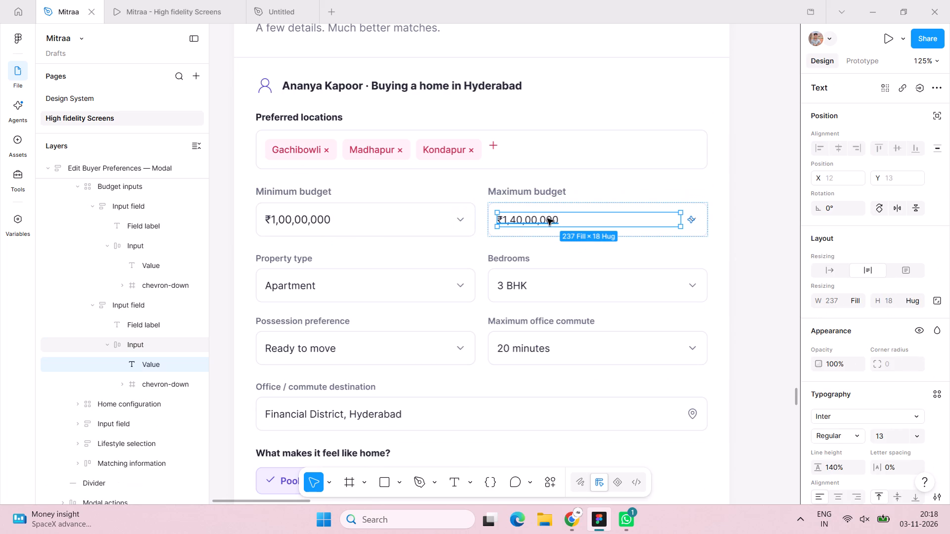
{"action": "triple_click", "coordinate": [293, 287], "text": "shift"}
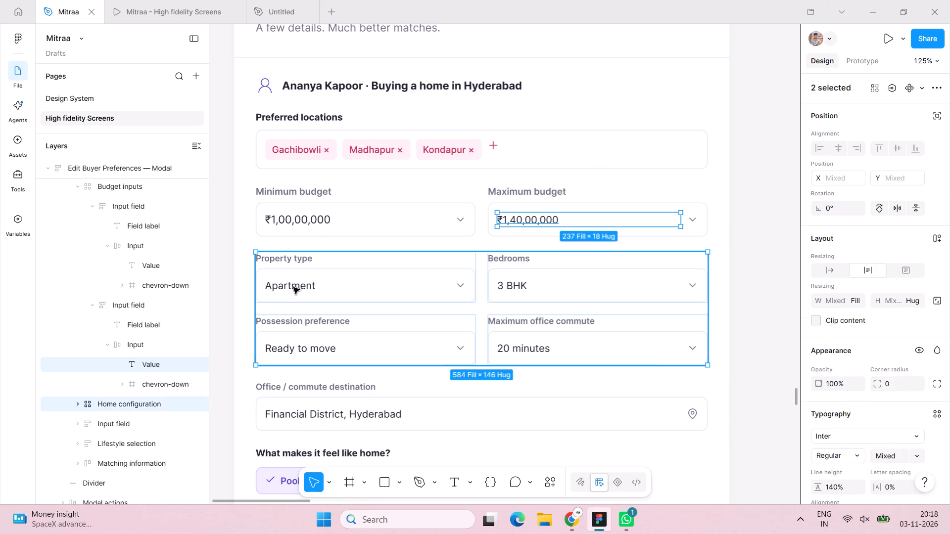
{"action": "double_click", "coordinate": [293, 287], "text": "shift"}
{"action": "triple_click", "coordinate": [293, 287], "text": "shift"}
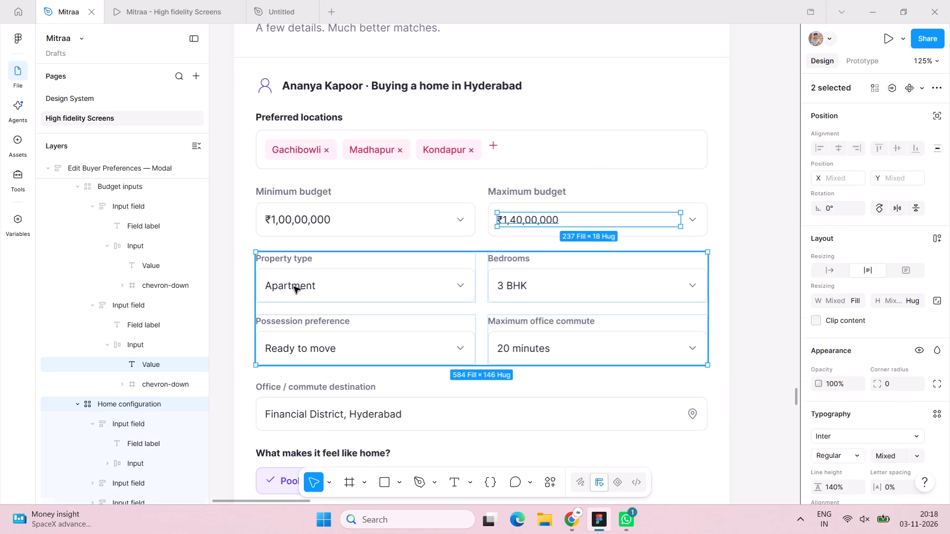
{"action": "double_click", "coordinate": [295, 286], "text": "shift"}
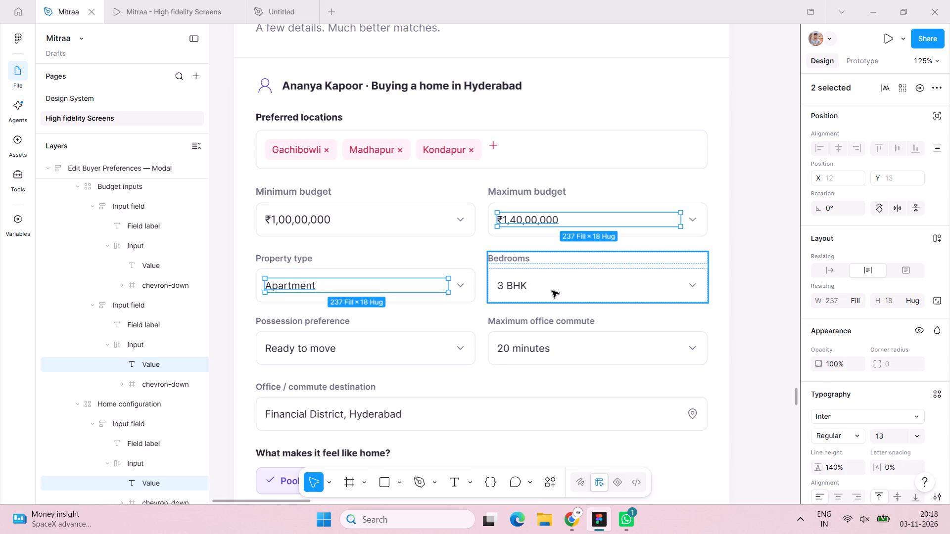
{"action": "triple_click", "coordinate": [525, 286], "text": "shift"}
{"action": "left_click", "coordinate": [524, 287], "text": "shift"}
{"action": "triple_click", "coordinate": [523, 287], "text": "shift"}
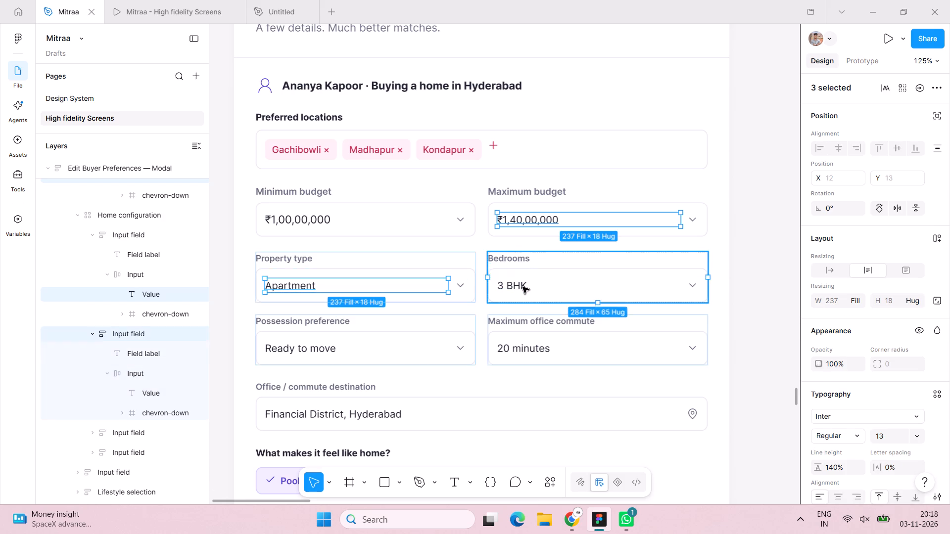
{"action": "triple_click", "coordinate": [308, 351], "text": "shift"}
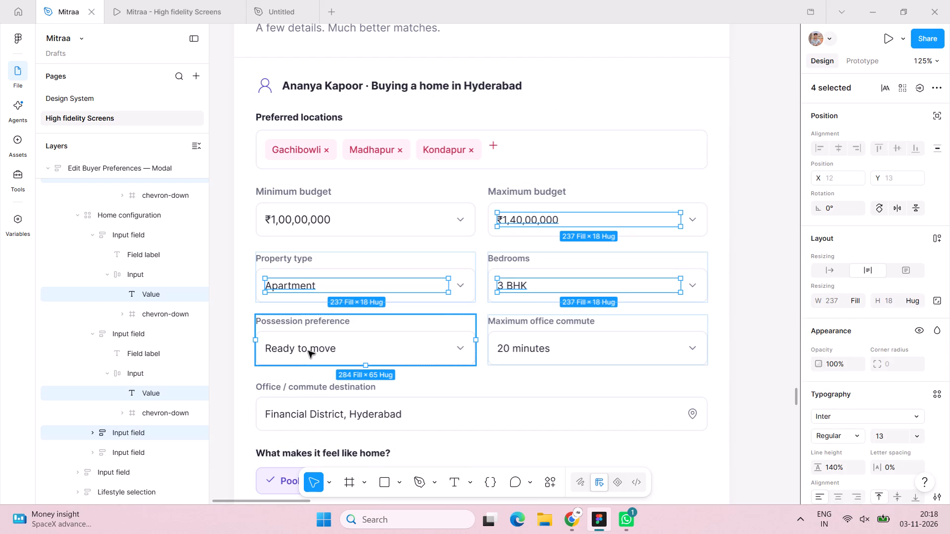
{"action": "triple_click", "coordinate": [526, 352], "text": "shift"}
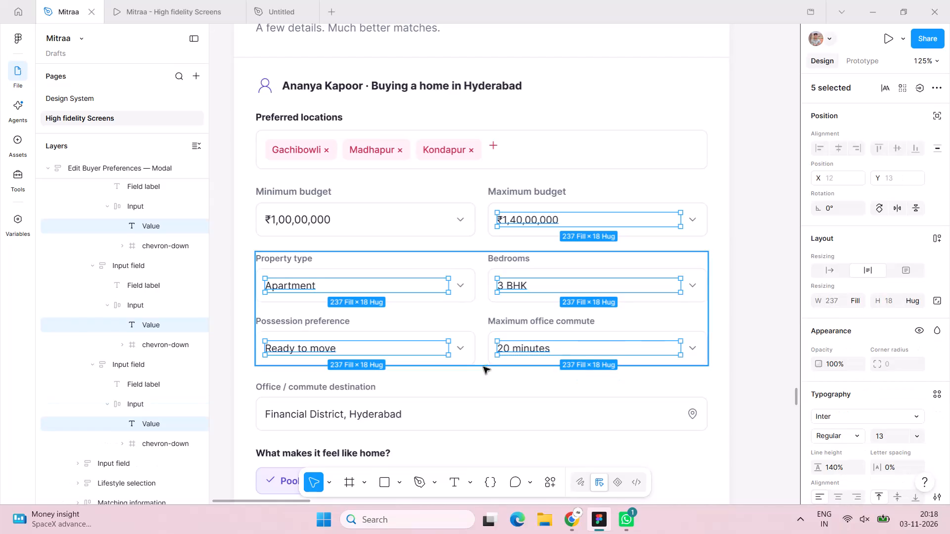
{"action": "triple_click", "coordinate": [380, 412], "text": "shift"}
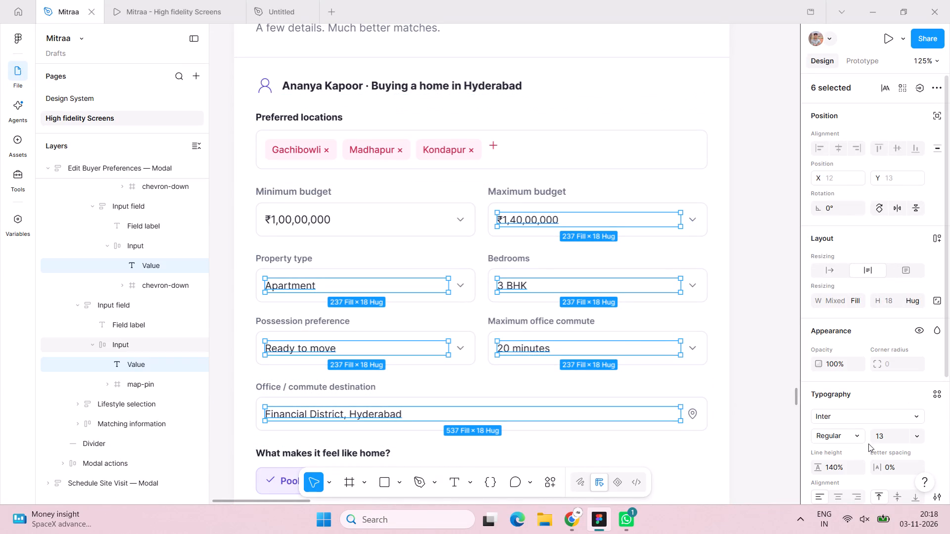
{"action": "left_click", "coordinate": [885, 433]}
{"action": "type", "text": "14"}
{"action": "key", "text": "Return"}
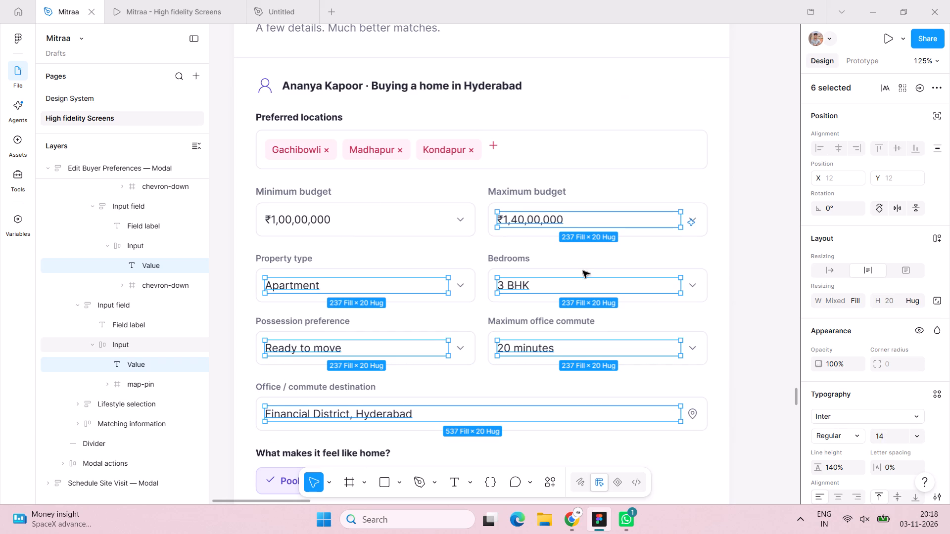
Set the Property type, Bedrooms, Possession preference and Maximum office commute field labels together to font size 12 and Medium weight.
{"action": "left_click", "coordinate": [518, 191]}
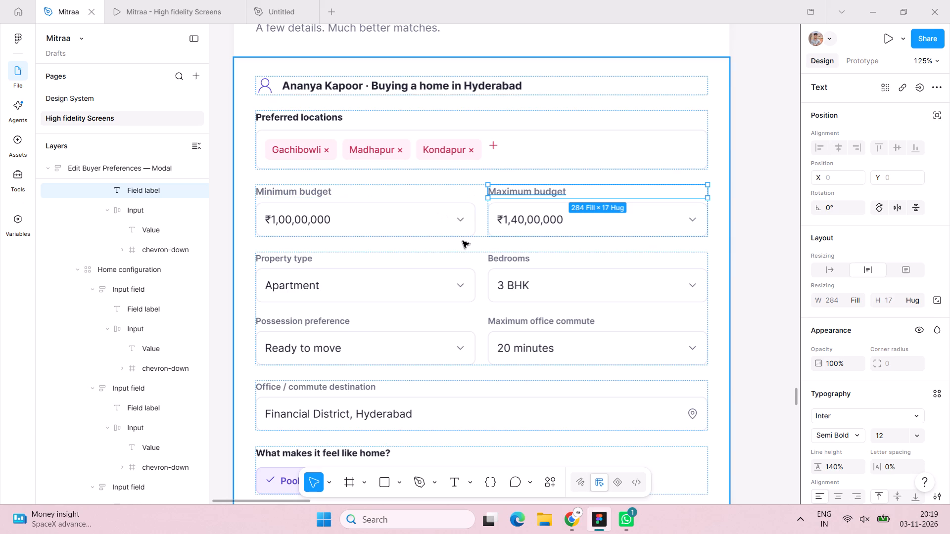
{"action": "double_click", "coordinate": [296, 259]}
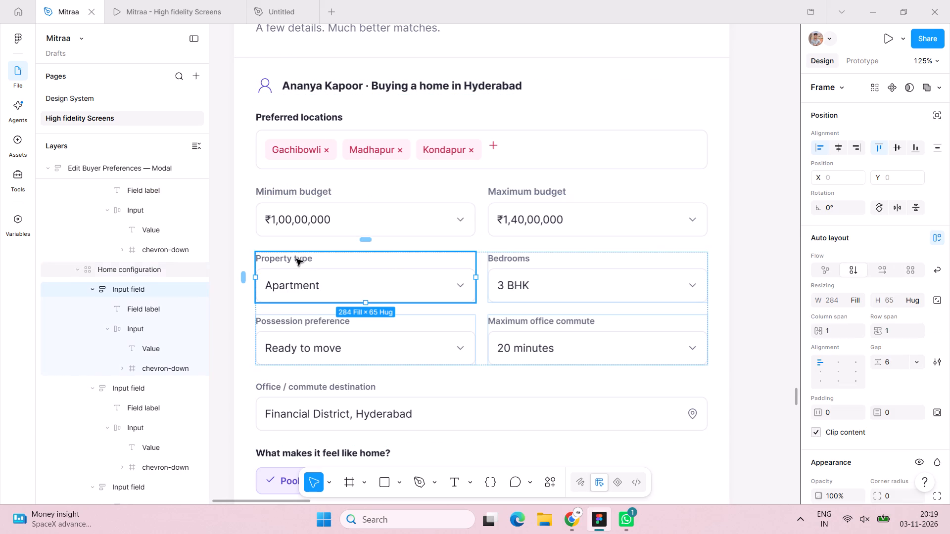
{"action": "triple_click", "coordinate": [296, 259]}
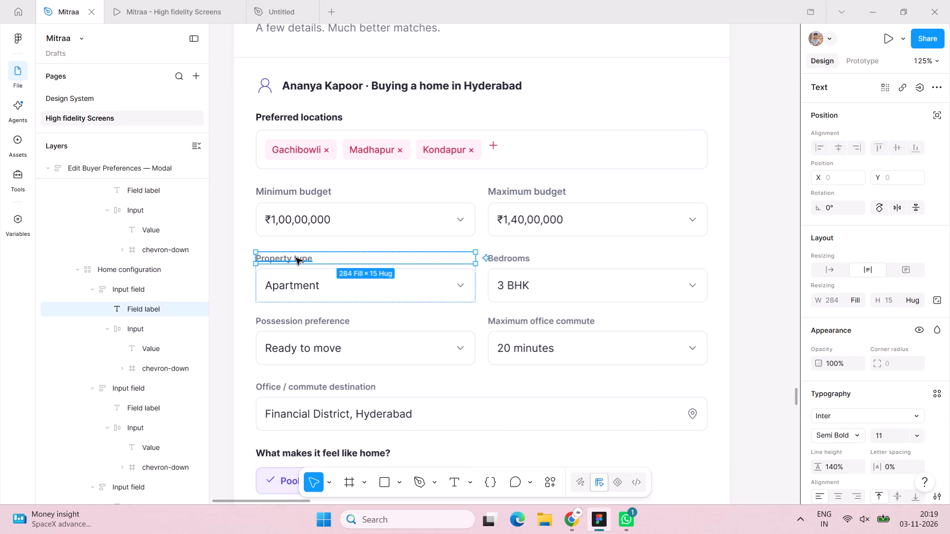
{"action": "triple_click", "coordinate": [500, 257], "text": "shift"}
{"action": "double_click", "coordinate": [500, 257], "text": "shift"}
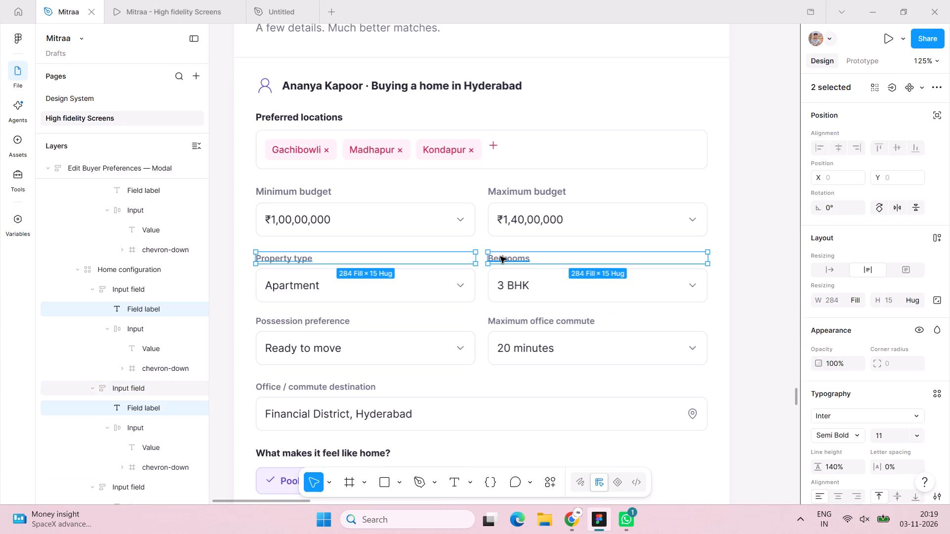
{"action": "double_click", "coordinate": [322, 320], "text": "shift"}
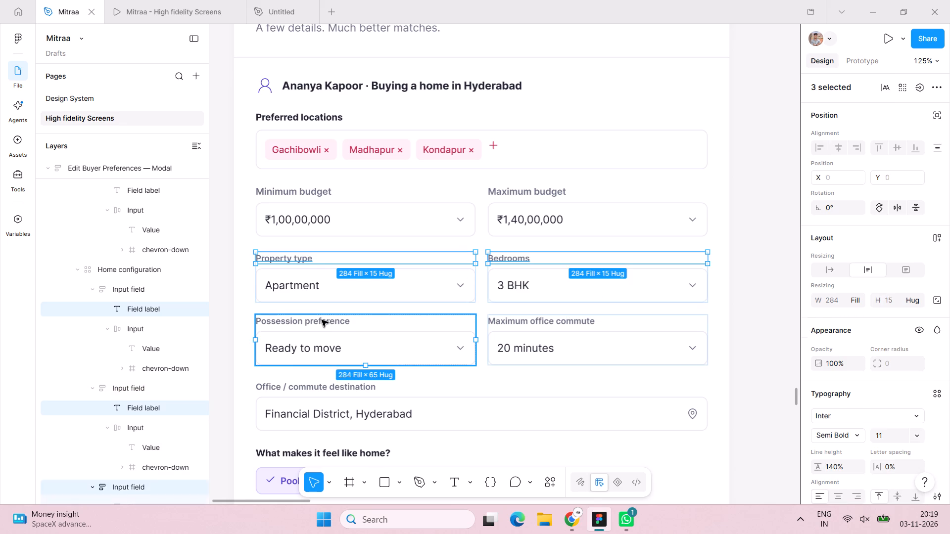
{"action": "double_click", "coordinate": [514, 323], "text": "shift"}
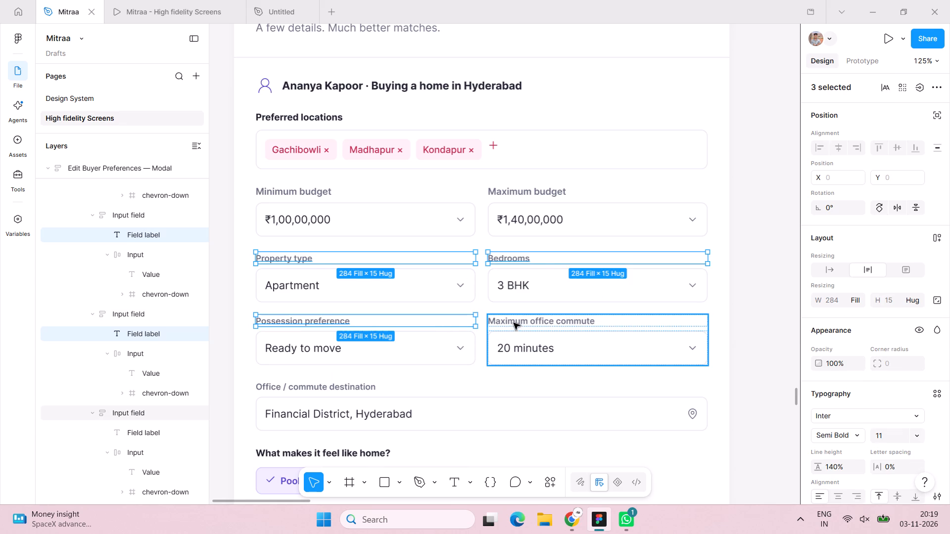
{"action": "left_click", "coordinate": [891, 439]}
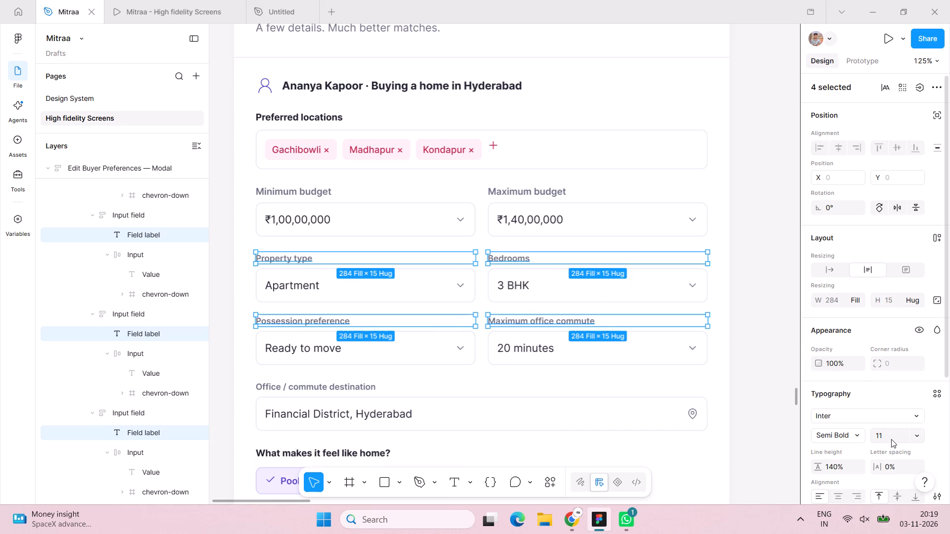
{"action": "type", "text": "12"}
{"action": "key", "text": "Return"}
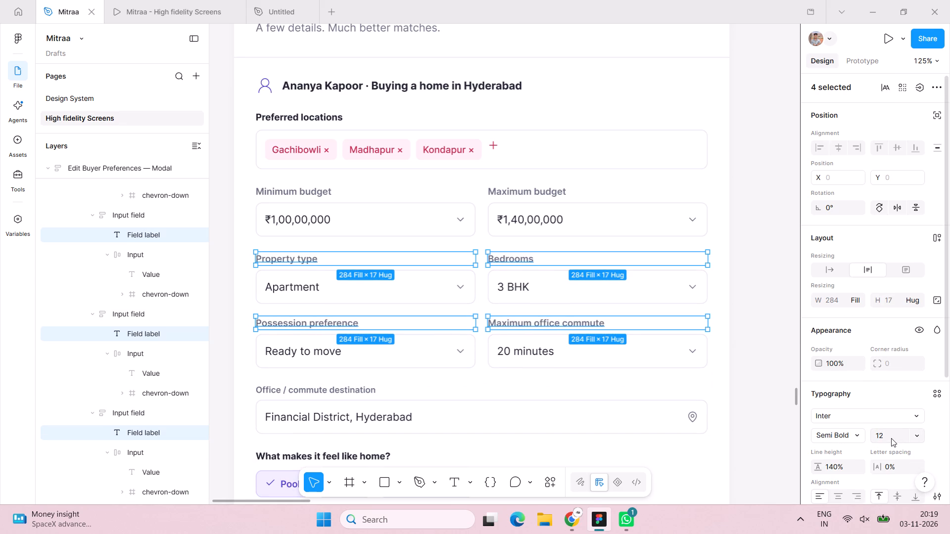
{"action": "left_click", "coordinate": [856, 434]}
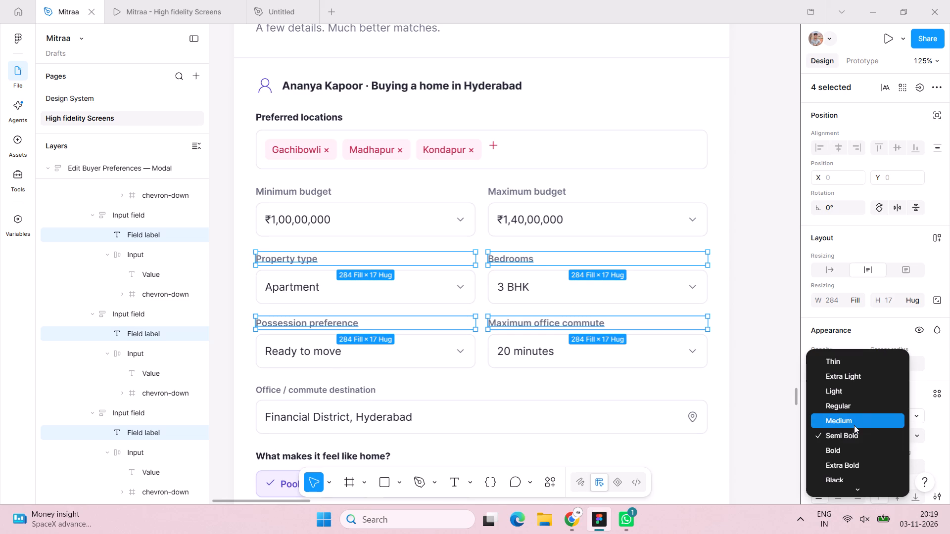
{"action": "left_click", "coordinate": [854, 424]}
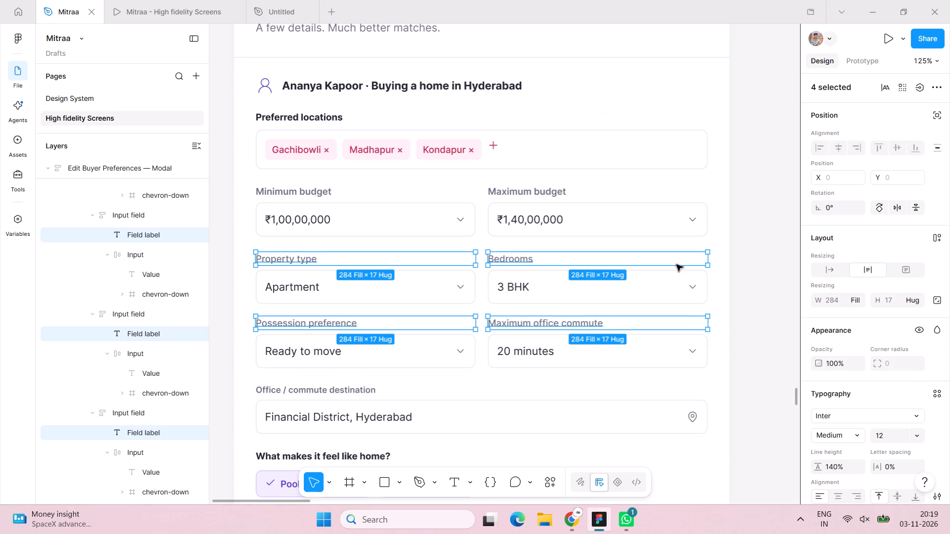
Lock the aspect ratio of the chevron icon in the Maximum budget field and resize it to 18 × 18.
{"action": "double_click", "coordinate": [693, 222]}
{"action": "double_click", "coordinate": [693, 221]}
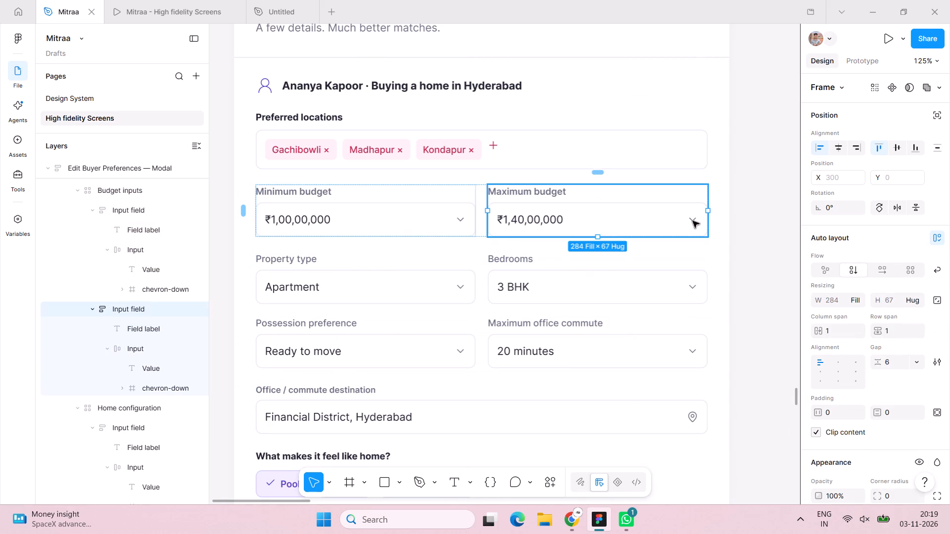
{"action": "double_click", "coordinate": [693, 221]}
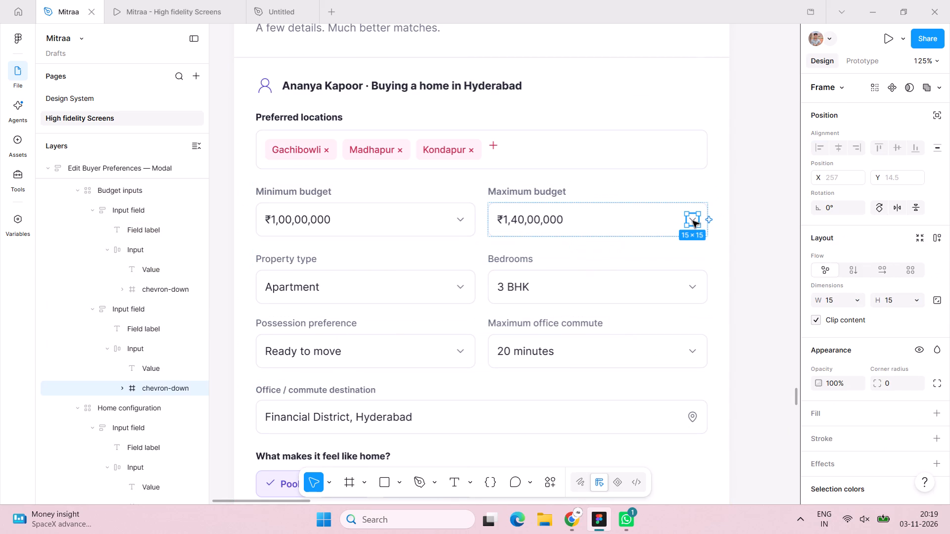
{"action": "left_click", "coordinate": [937, 300]}
{"action": "left_click", "coordinate": [845, 301]}
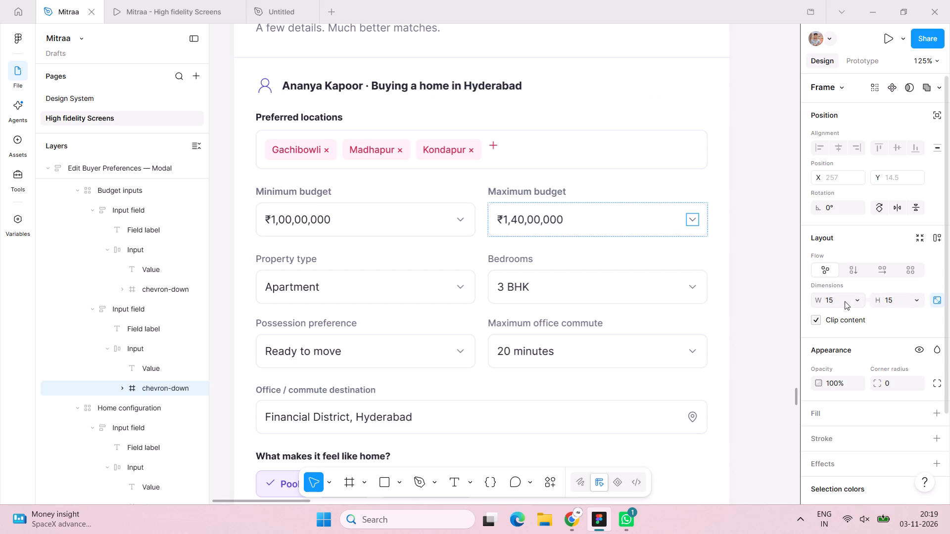
{"action": "type", "text": "18"}
{"action": "key", "text": "Return"}
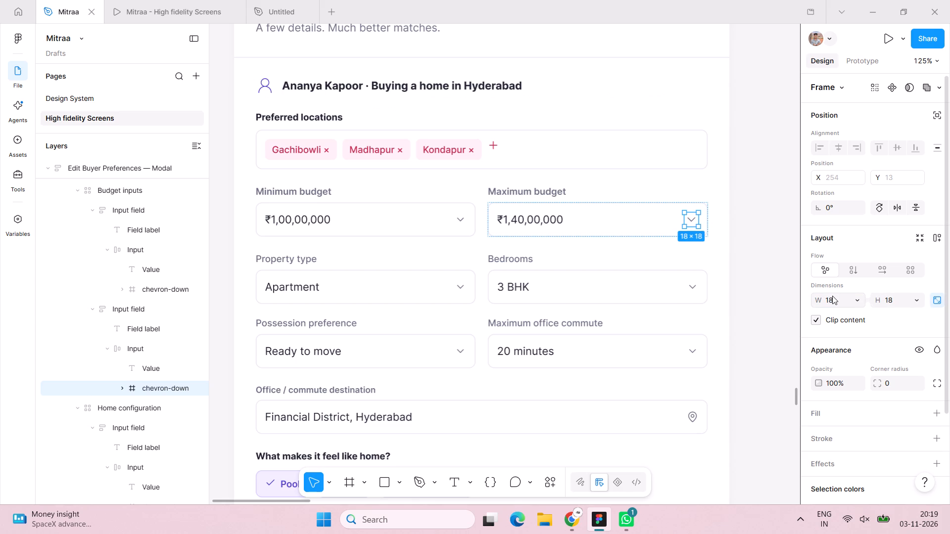
Resize the chevron icon in the Bedrooms field to 18 × 18 with its aspect ratio locked.
{"action": "triple_click", "coordinate": [692, 286]}
{"action": "double_click", "coordinate": [692, 286]}
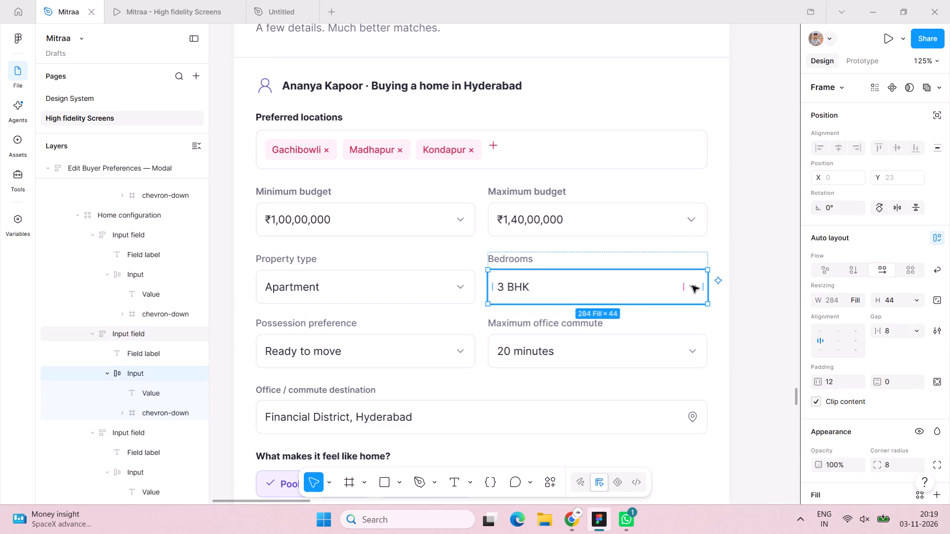
{"action": "left_click", "coordinate": [935, 298]}
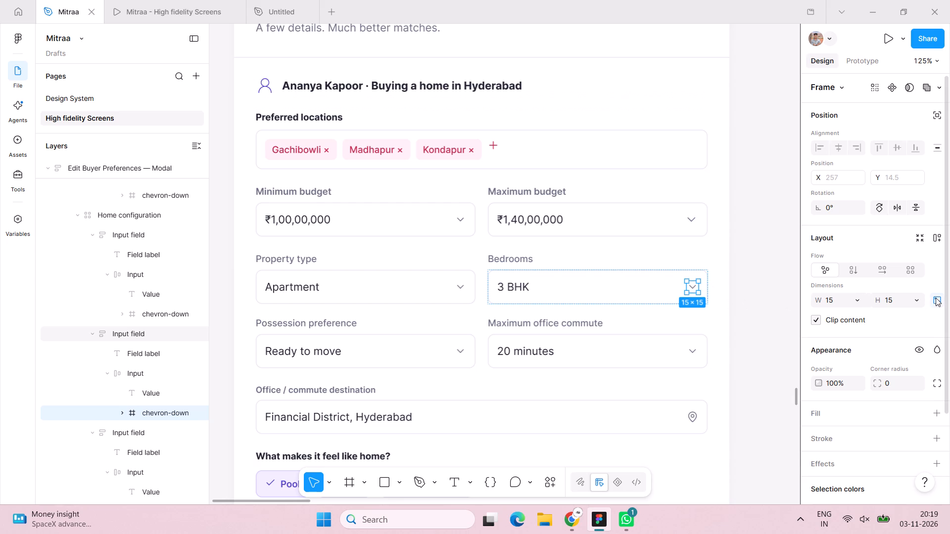
{"action": "left_click", "coordinate": [837, 297]}
{"action": "type", "text": "18"}
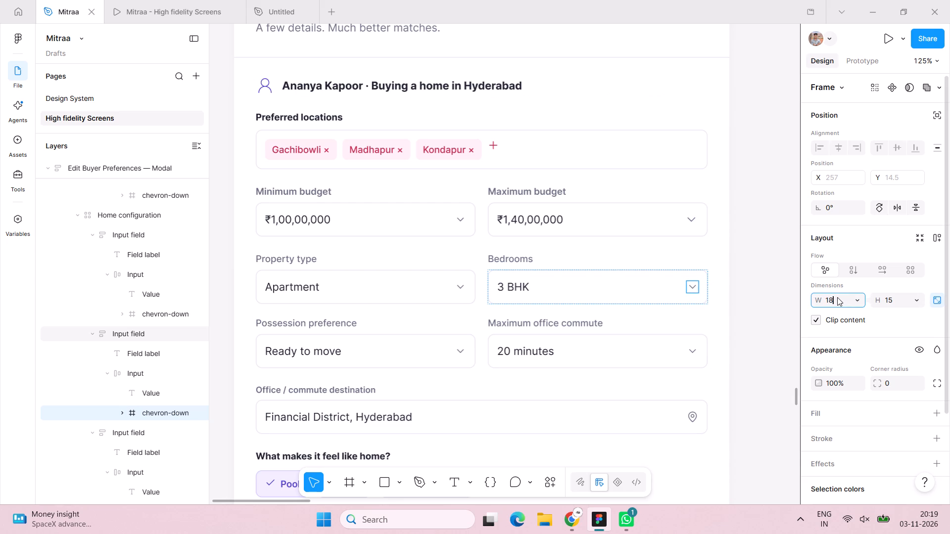
{"action": "key", "text": "Return"}
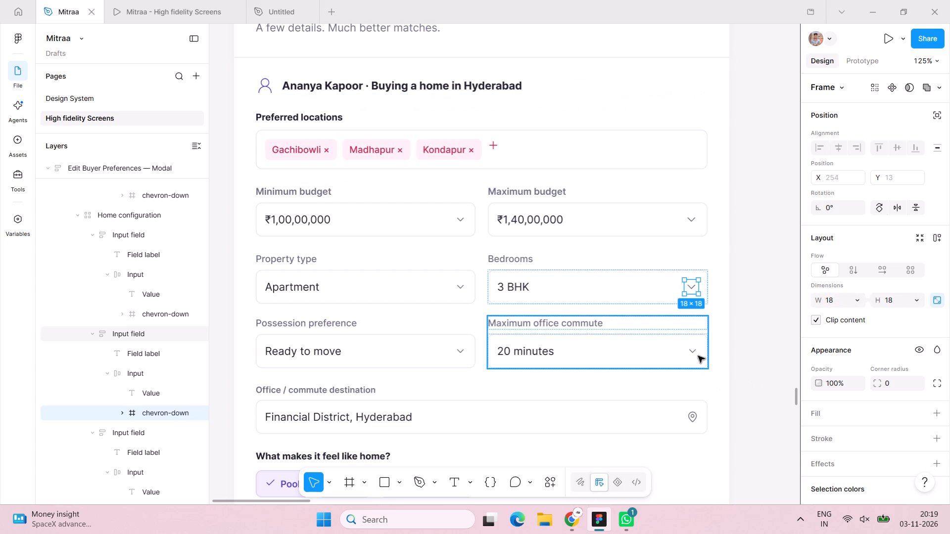
Resize the chevron icon in the Maximum office commute field to 18 × 18 with its aspect ratio locked.
{"action": "triple_click", "coordinate": [694, 352]}
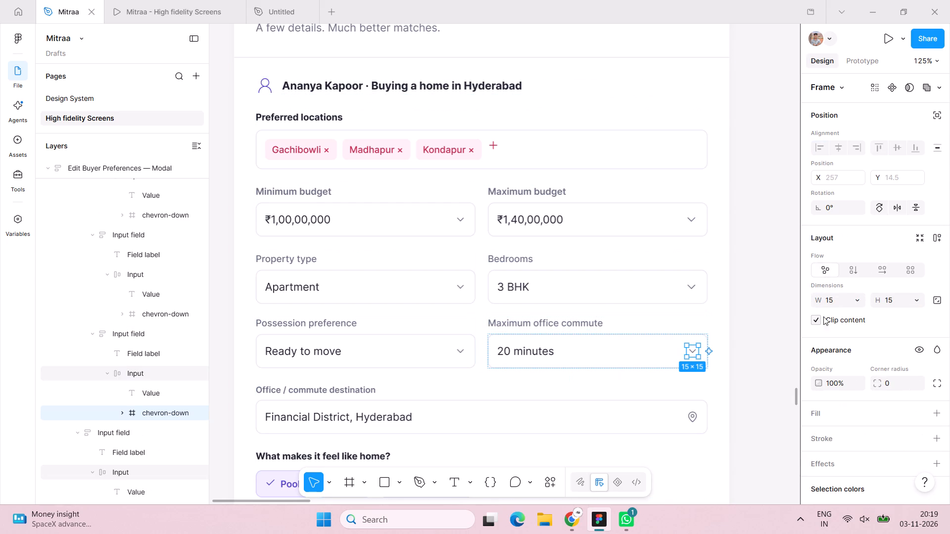
{"action": "left_click", "coordinate": [938, 296]}
{"action": "left_click", "coordinate": [840, 302]}
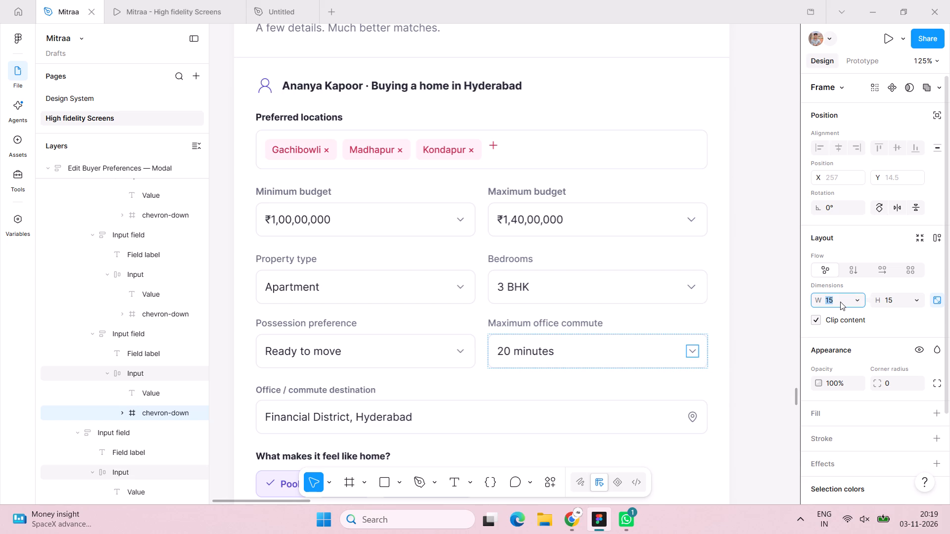
{"action": "type", "text": "18"}
{"action": "key", "text": "Return"}
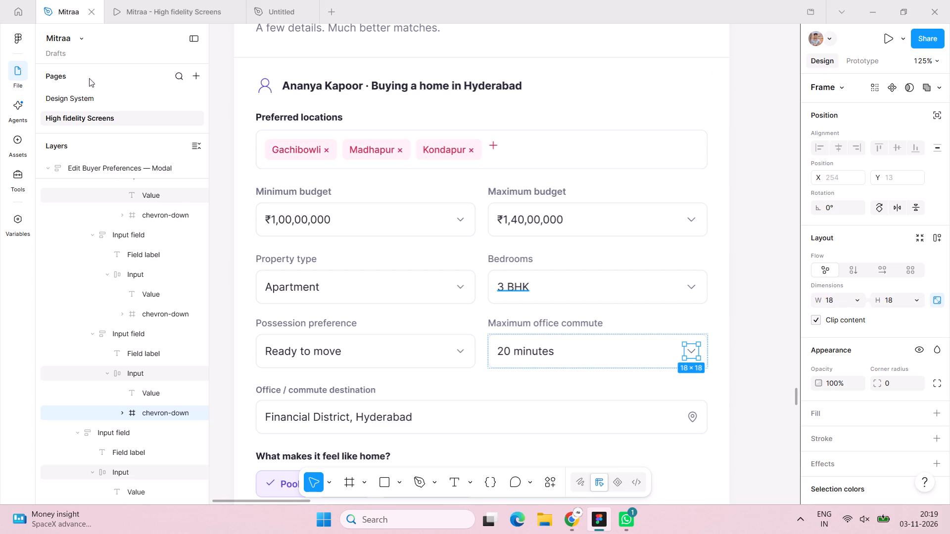
Lock the aspect ratio of the chevron icon in the Minimum budget field and resize it to 18 × 18.
{"action": "triple_click", "coordinate": [457, 220]}
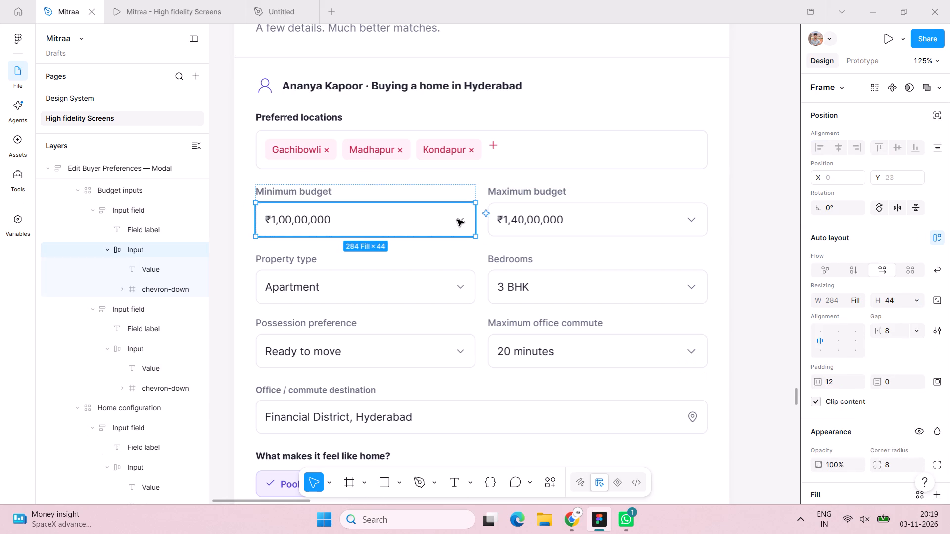
{"action": "double_click", "coordinate": [460, 221]}
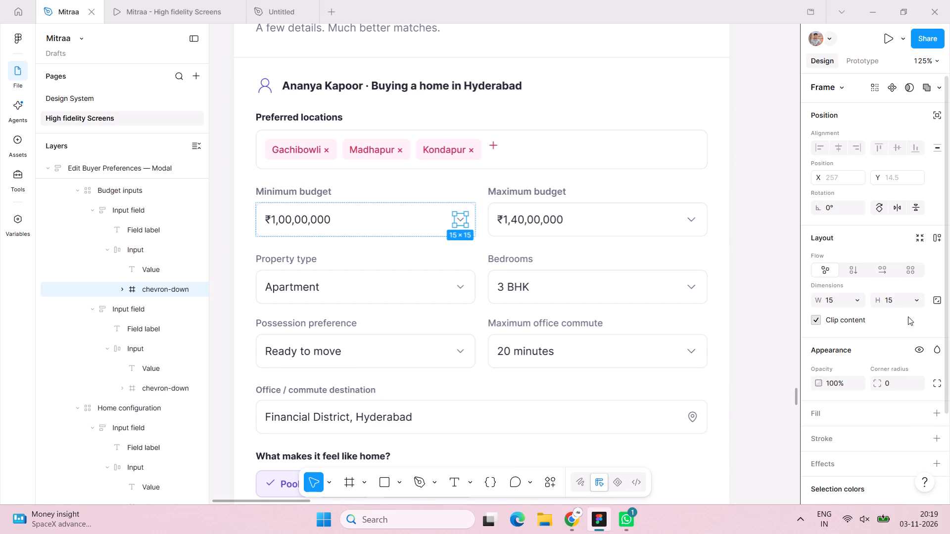
{"action": "left_click", "coordinate": [935, 303]}
{"action": "left_click", "coordinate": [847, 301]}
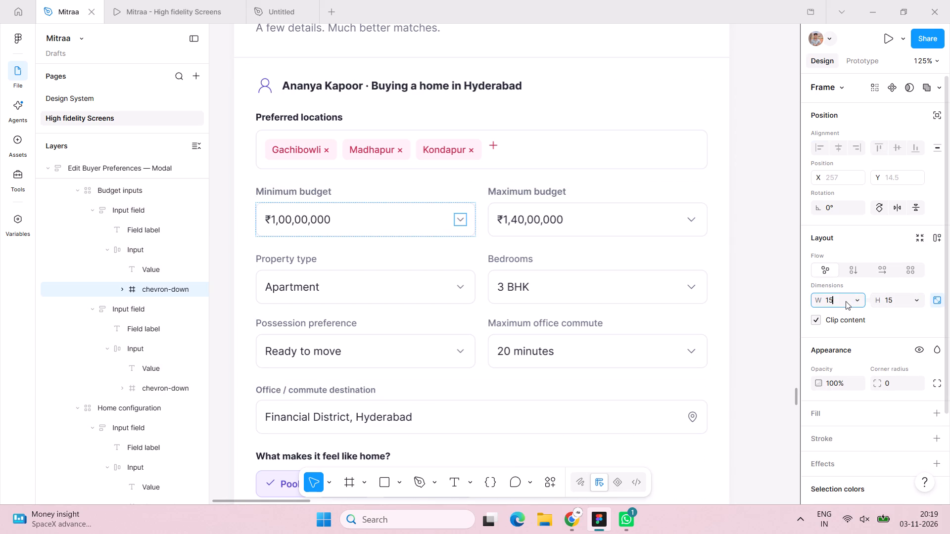
{"action": "type", "text": "18"}
{"action": "key", "text": "Return"}
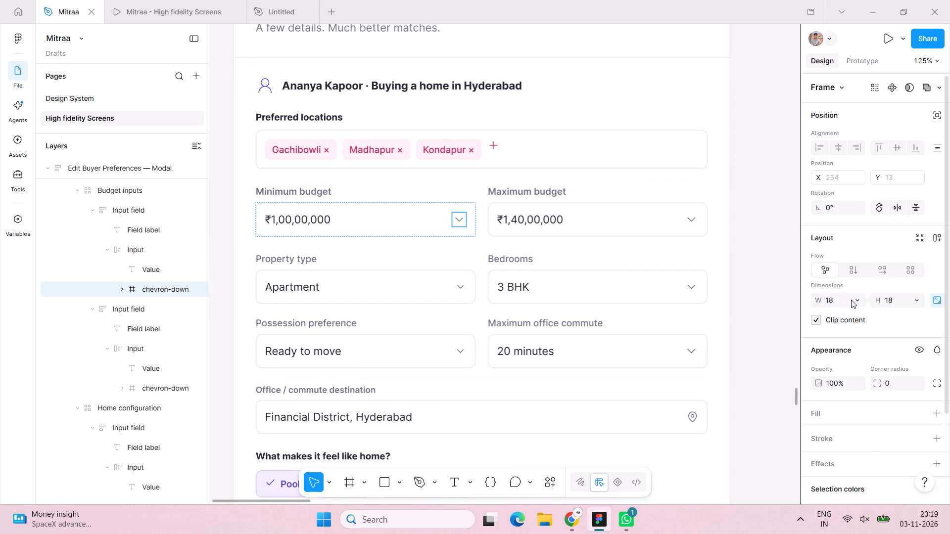
Resize the chevron-down frame in the Property type field to 18 × 18 with its aspect ratio locked.
{"action": "triple_click", "coordinate": [460, 286]}
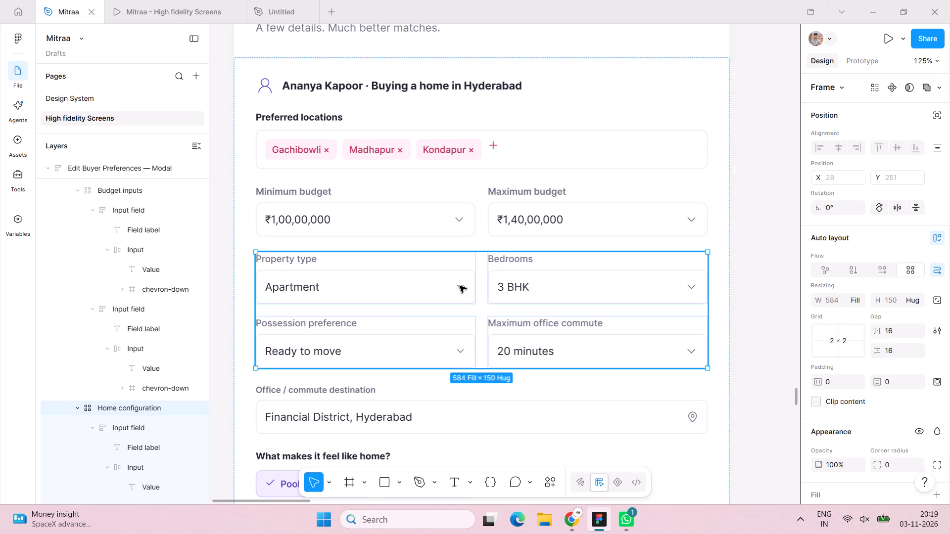
{"action": "double_click", "coordinate": [460, 286]}
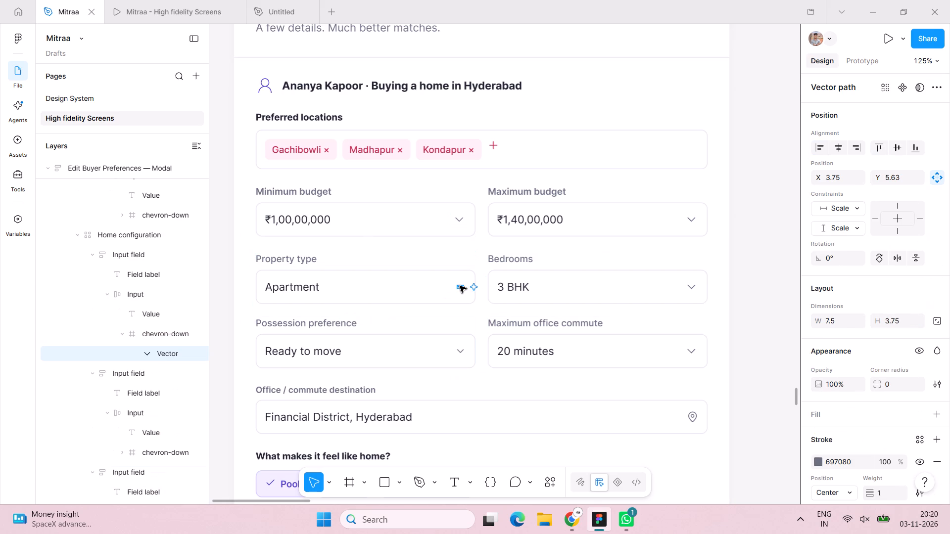
{"action": "key", "text": "ctrl+z"}
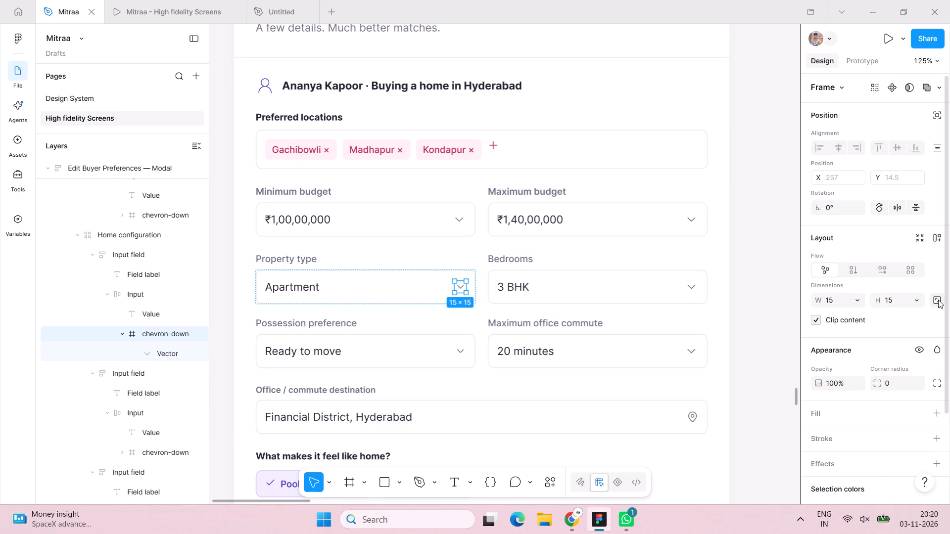
{"action": "left_click", "coordinate": [938, 300]}
{"action": "left_click", "coordinate": [840, 305]}
{"action": "type", "text": "18"}
{"action": "key", "text": "Return"}
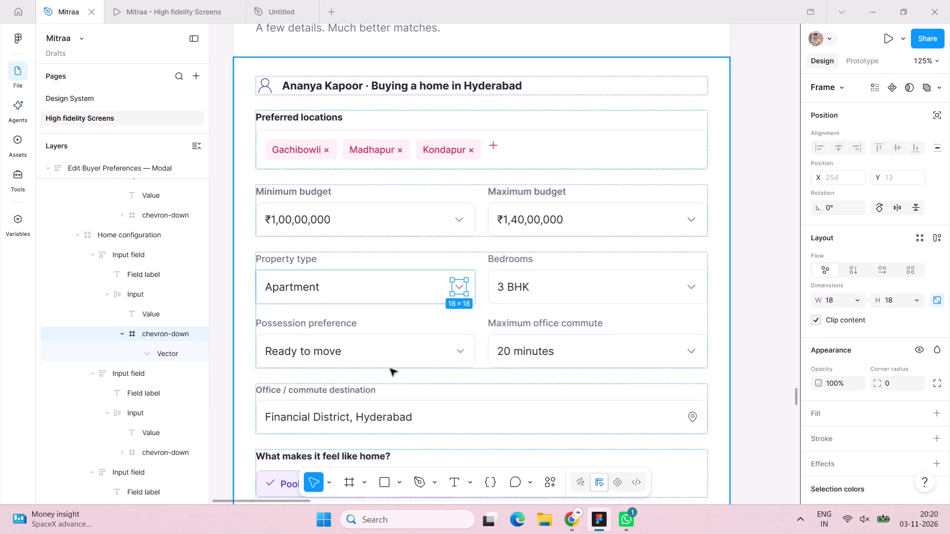
Lock the aspect ratio of the chevron icon in the Possession preference field and resize it to 18 × 18.
{"action": "double_click", "coordinate": [460, 352]}
{"action": "double_click", "coordinate": [460, 352]}
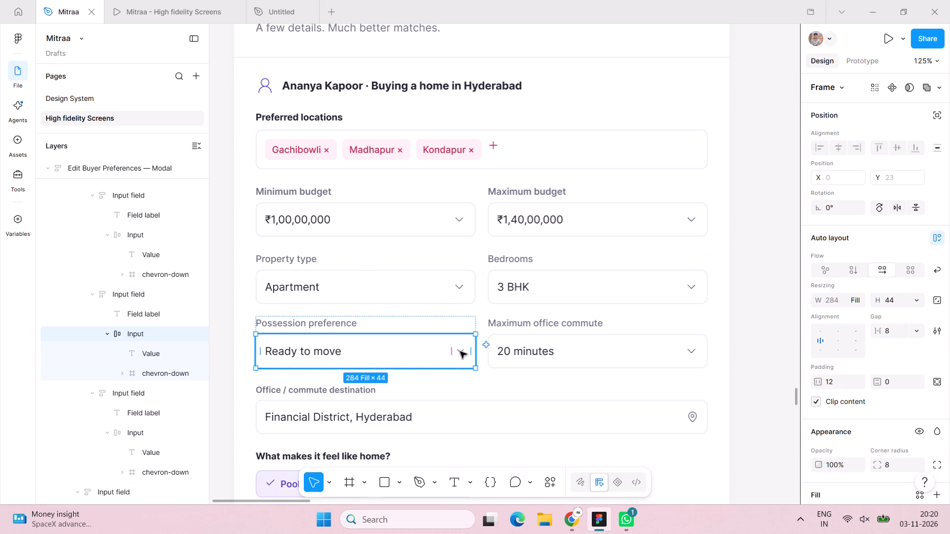
{"action": "left_click", "coordinate": [941, 299]}
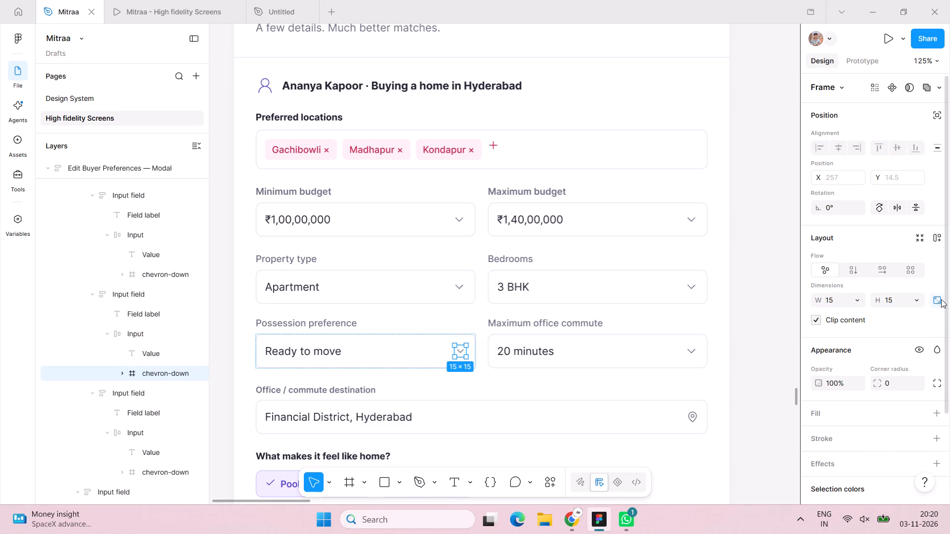
{"action": "left_click", "coordinate": [845, 301]}
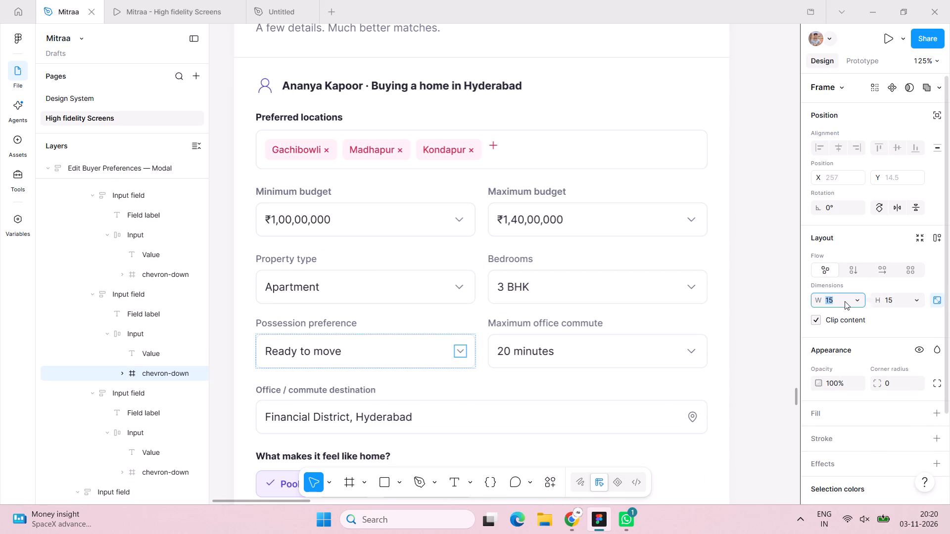
{"action": "type", "text": "18"}
{"action": "key", "text": "Return"}
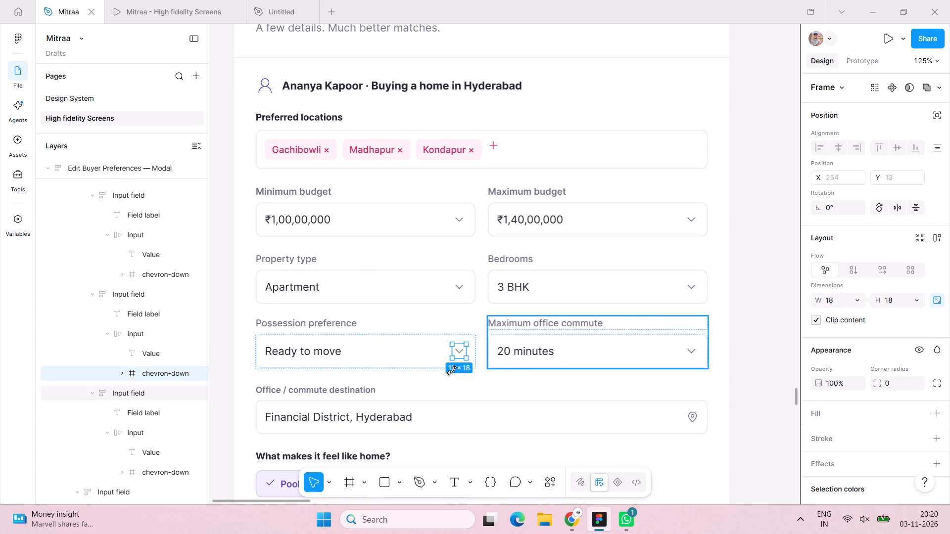
Set the Office / commute destination field label to font size 12 and Medium weight.
{"action": "scroll", "coordinate": [421, 375], "scroll_direction": "down", "scroll_amount": 2}
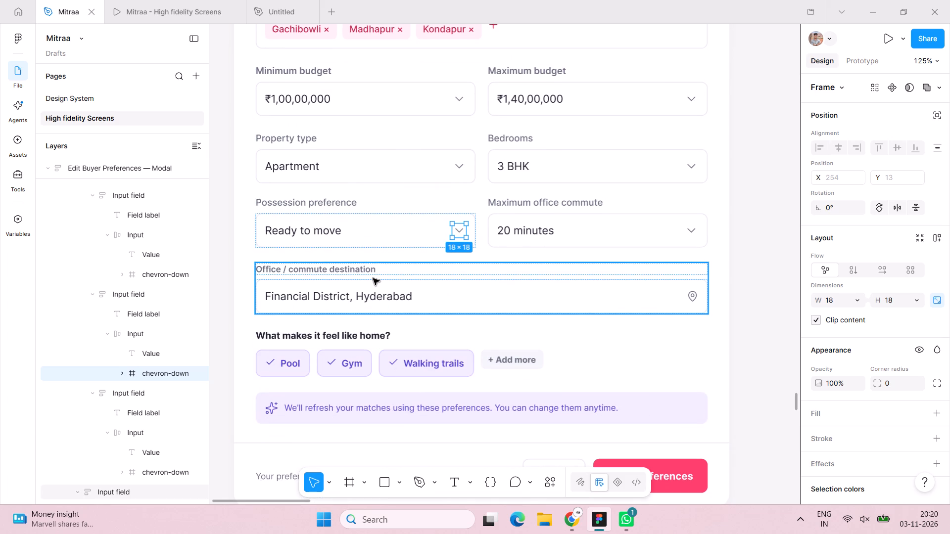
{"action": "double_click", "coordinate": [373, 270]}
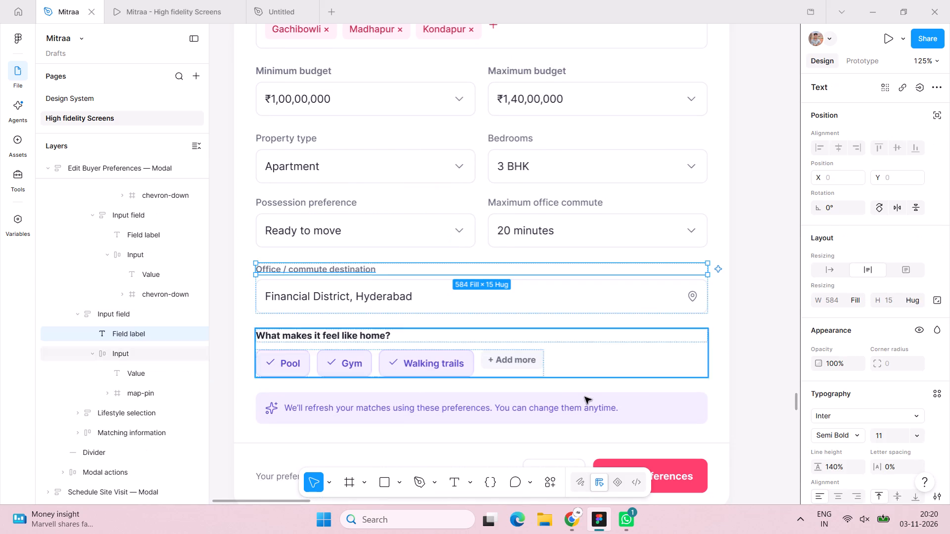
{"action": "left_click", "coordinate": [893, 436]}
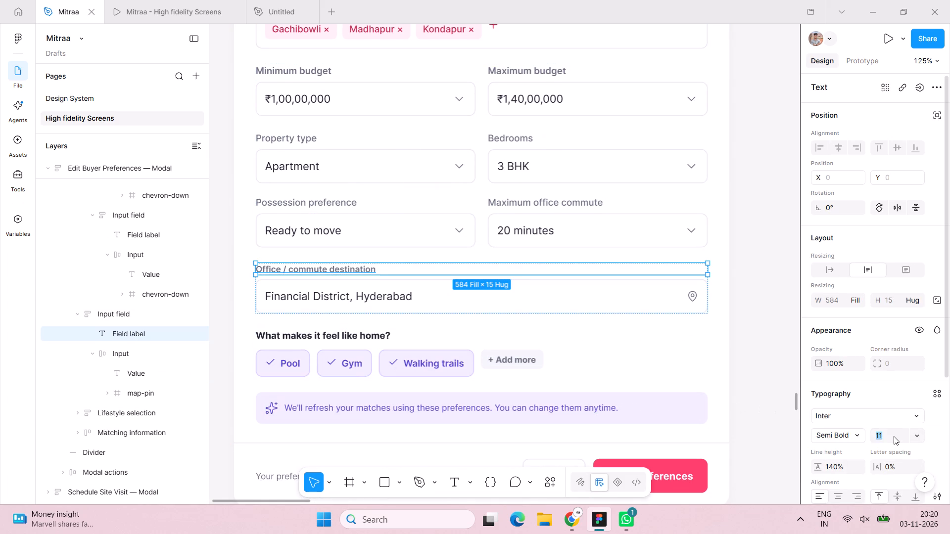
{"action": "type", "text": "12"}
{"action": "key", "text": "Return"}
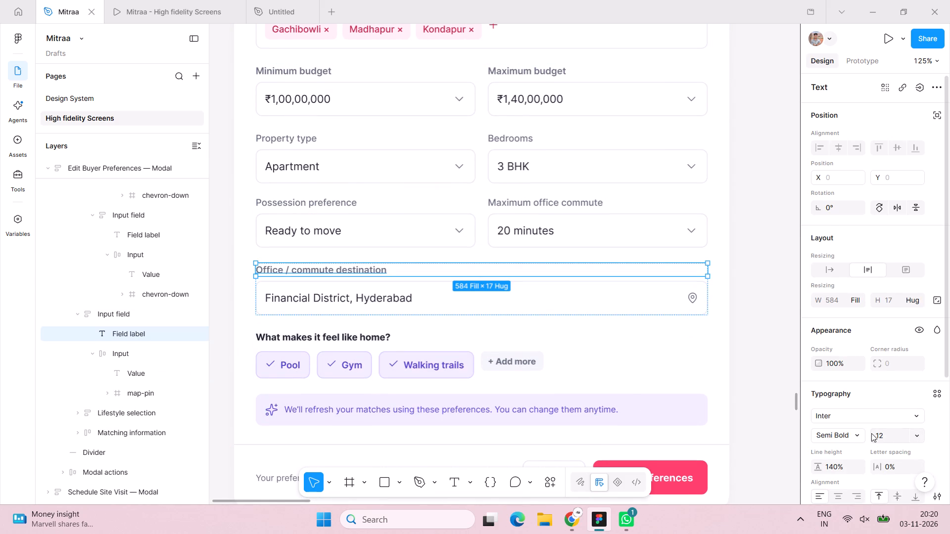
{"action": "left_click", "coordinate": [861, 433]}
{"action": "left_click", "coordinate": [845, 422]}
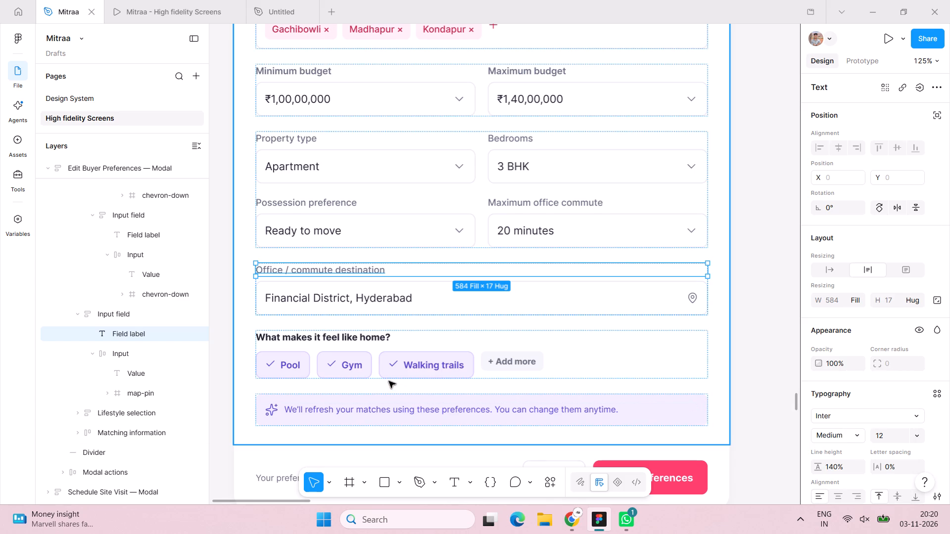
Open the font size of the "What makes it feel like home?" label for editing.
{"action": "scroll", "coordinate": [389, 381], "scroll_direction": "down", "scroll_amount": 2}
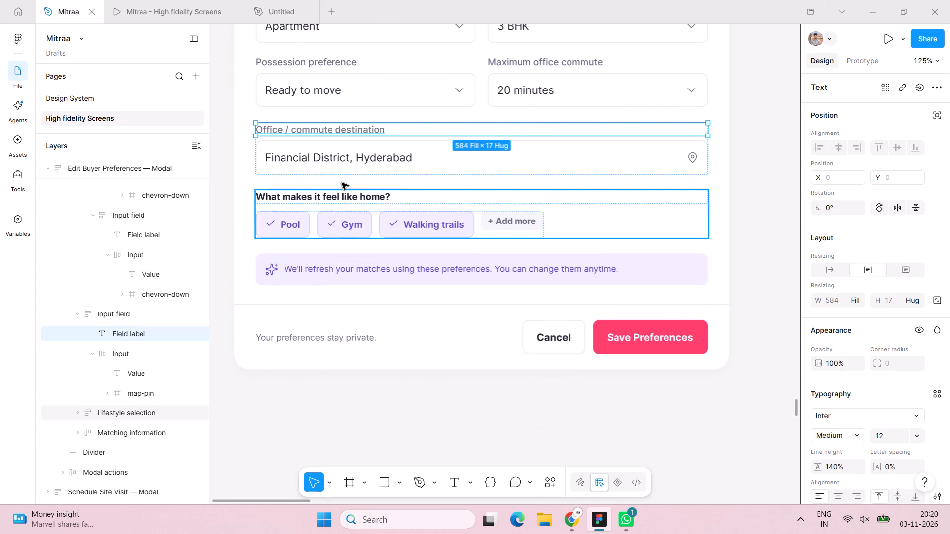
{"action": "double_click", "coordinate": [309, 194]}
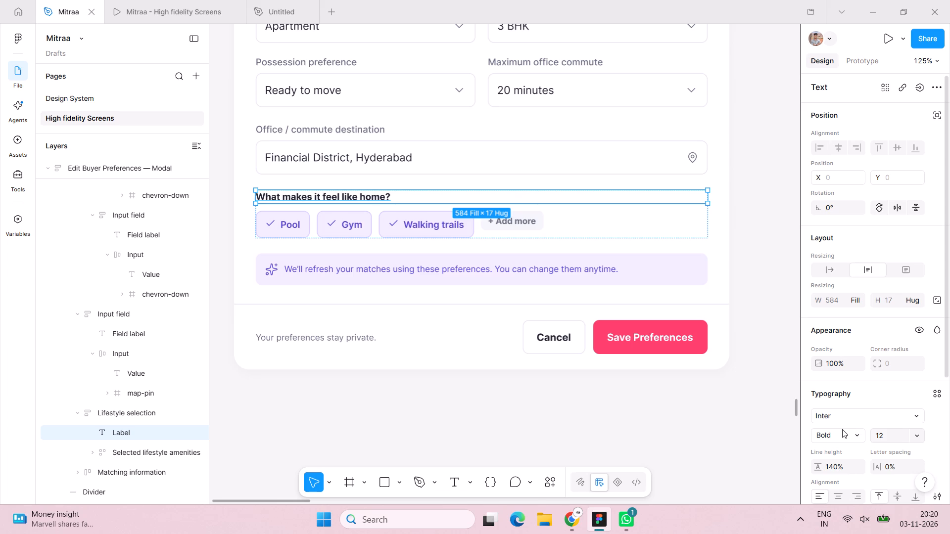
{"action": "left_click", "coordinate": [894, 437]}
Set the "What makes it feel like home?" label to font size 14 and Semi Bold weight.
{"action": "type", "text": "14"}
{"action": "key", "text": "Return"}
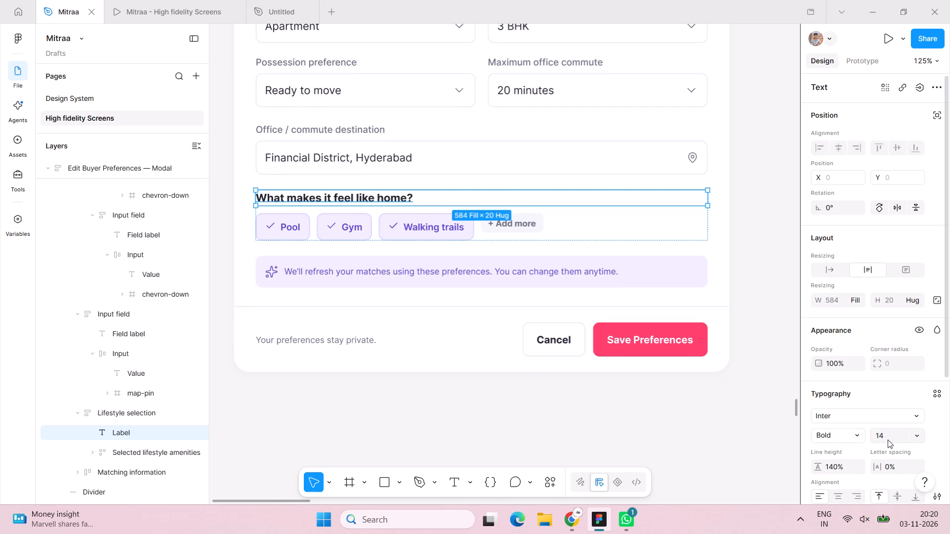
{"action": "left_click", "coordinate": [858, 436]}
{"action": "left_click", "coordinate": [853, 422]}
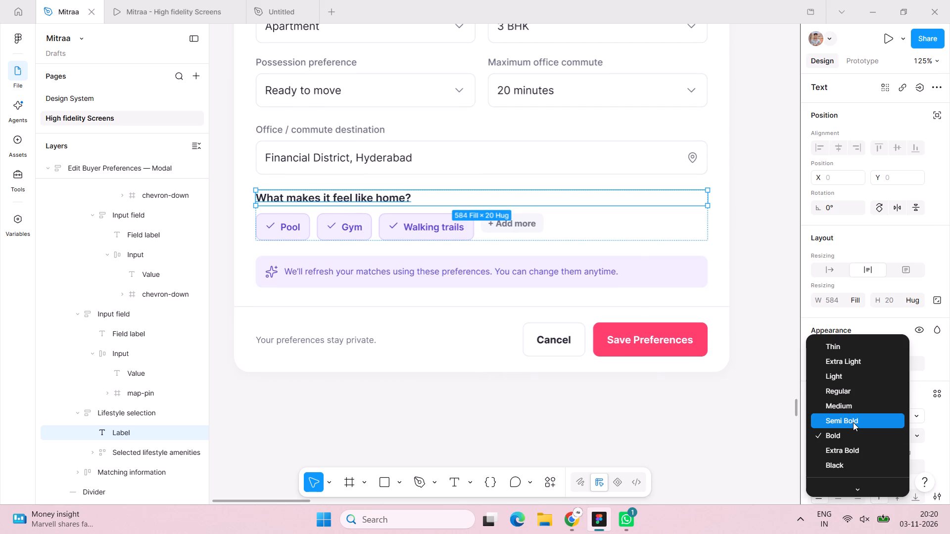
Set the Pool, Gym and Walking trails chip labels together to Medium weight.
{"action": "double_click", "coordinate": [427, 227]}
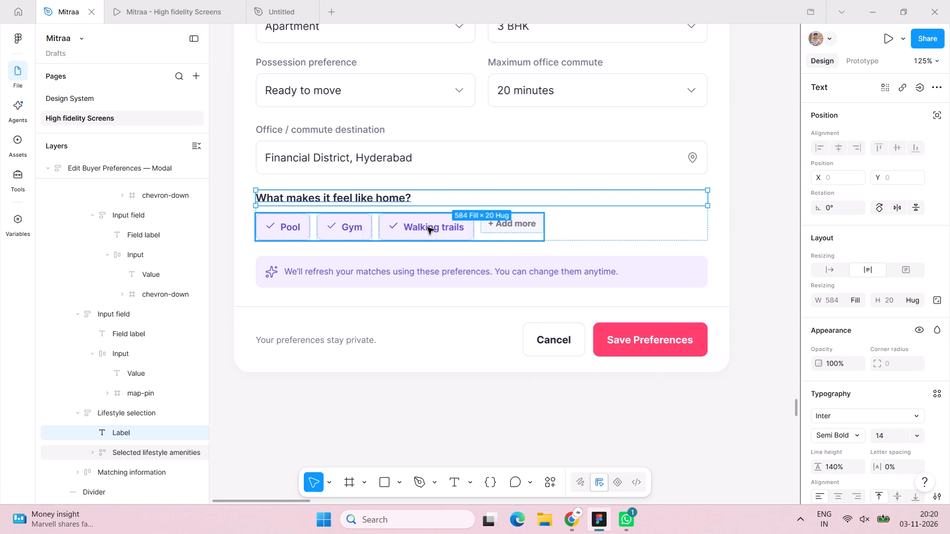
{"action": "double_click", "coordinate": [427, 228]}
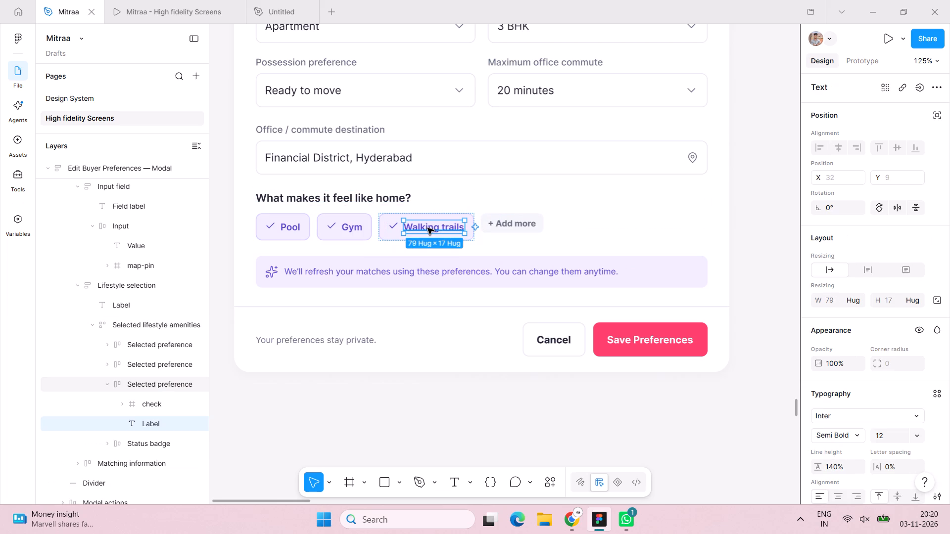
{"action": "double_click", "coordinate": [356, 228], "text": "shift"}
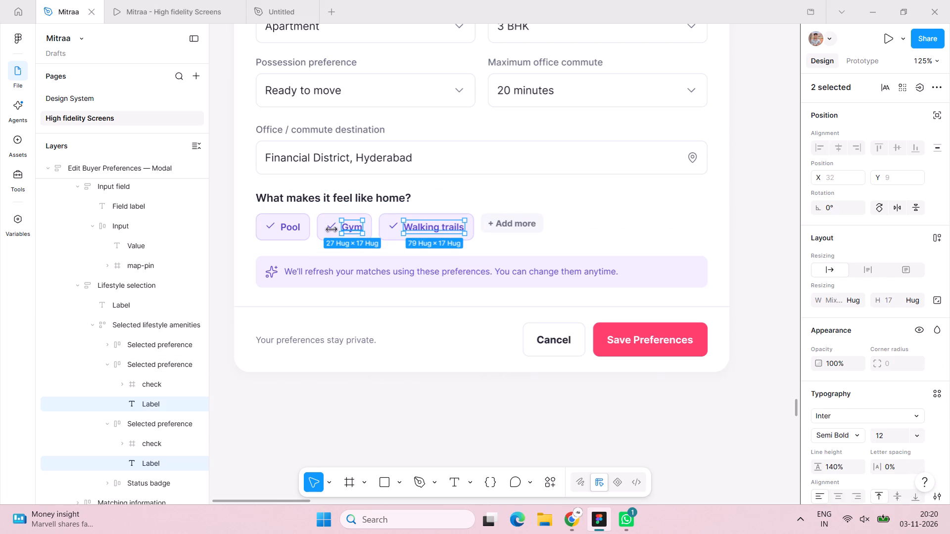
{"action": "double_click", "coordinate": [294, 228], "text": "shift"}
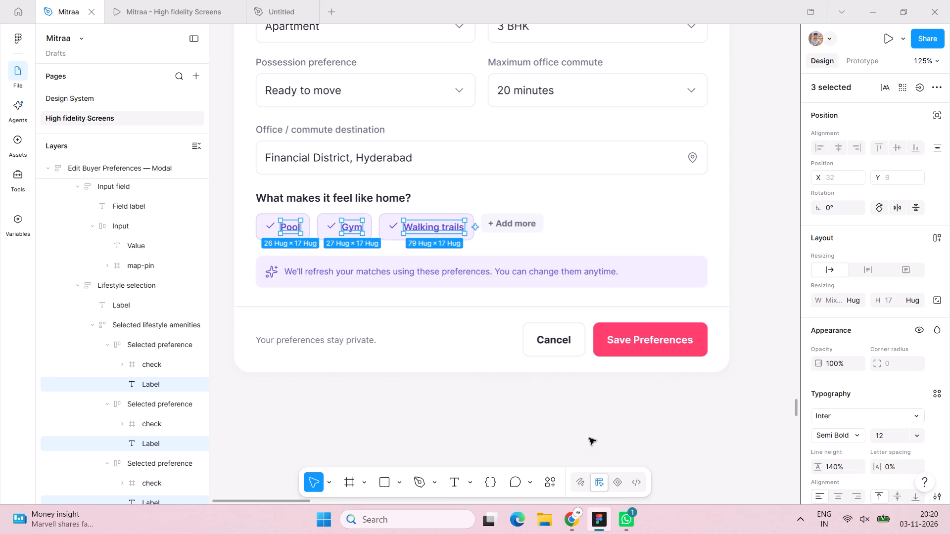
{"action": "left_click", "coordinate": [855, 435]}
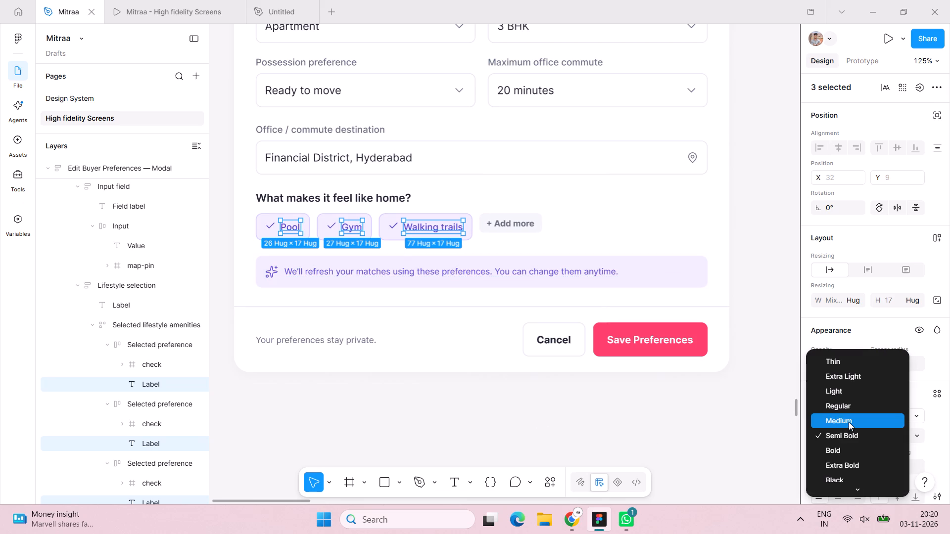
{"action": "left_click", "coordinate": [849, 422]}
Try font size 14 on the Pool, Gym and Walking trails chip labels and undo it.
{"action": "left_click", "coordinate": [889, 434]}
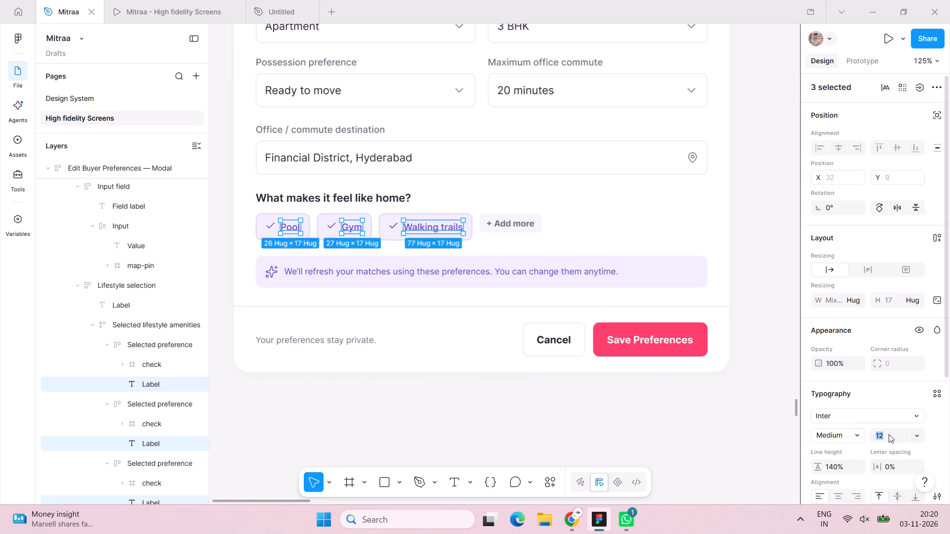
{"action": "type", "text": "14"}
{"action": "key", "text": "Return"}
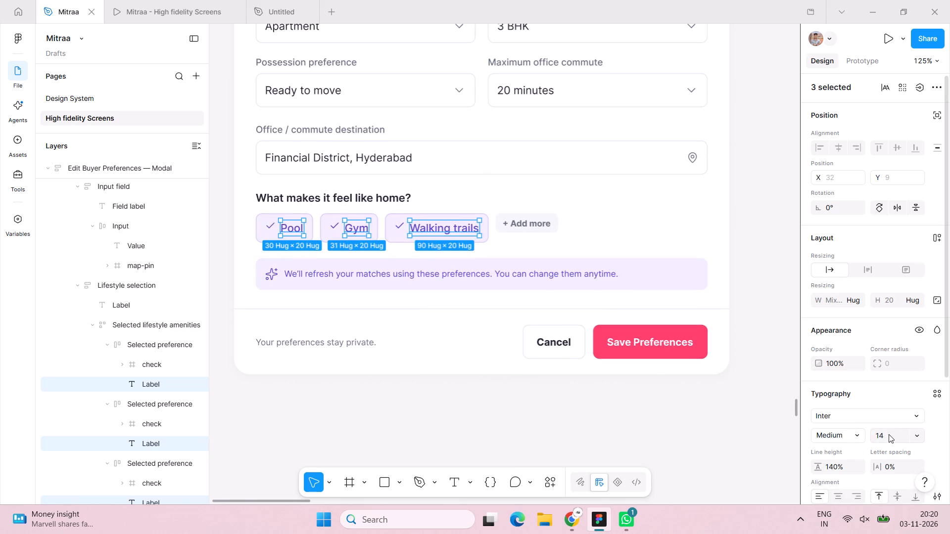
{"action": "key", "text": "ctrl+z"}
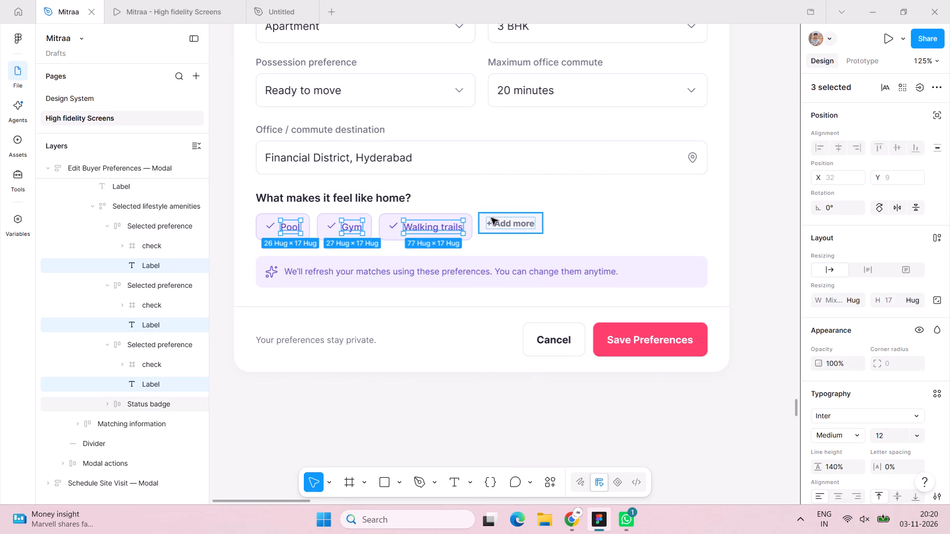
Set the "+ Add more" badge label to font size 12 and Semi Bold weight.
{"action": "triple_click", "coordinate": [506, 223]}
{"action": "double_click", "coordinate": [506, 223]}
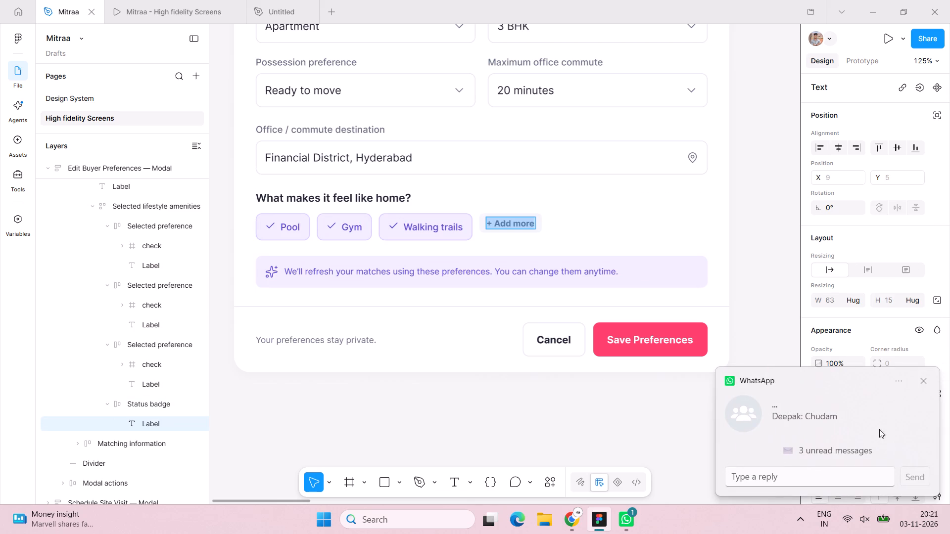
{"action": "left_click", "coordinate": [925, 379]}
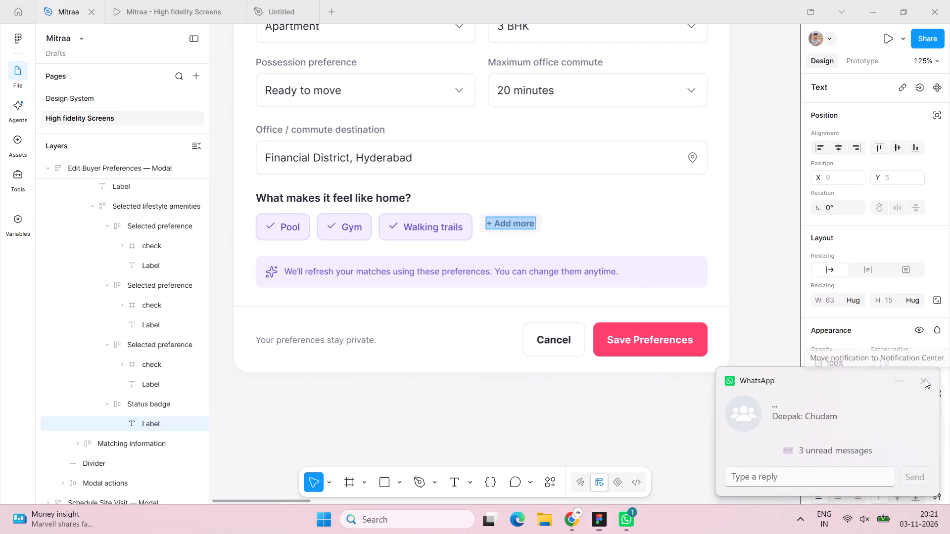
{"action": "left_click", "coordinate": [885, 439]}
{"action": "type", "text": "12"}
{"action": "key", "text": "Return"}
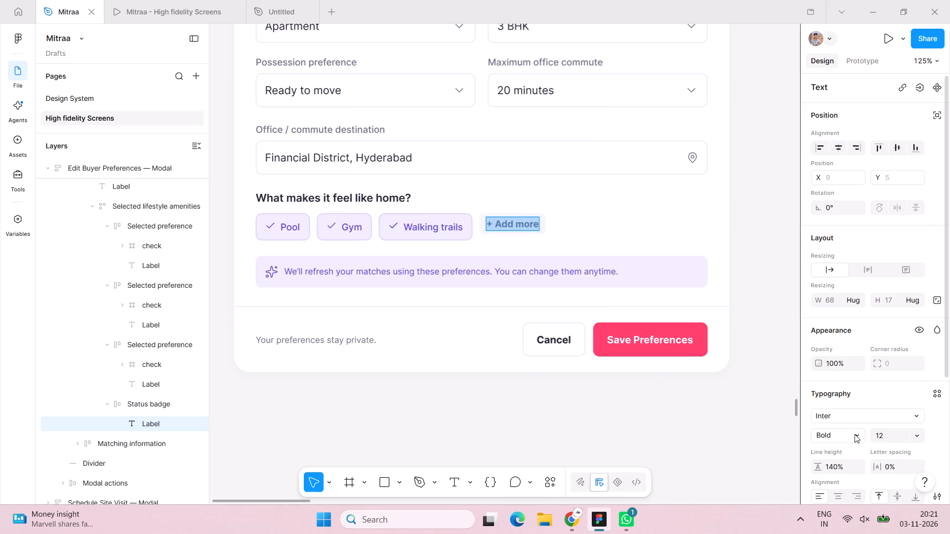
{"action": "left_click", "coordinate": [855, 434]}
{"action": "left_click", "coordinate": [854, 422]}
Select the full "We'll refresh your matches using these preferences" message in the matching information banner.
{"action": "double_click", "coordinate": [600, 267]}
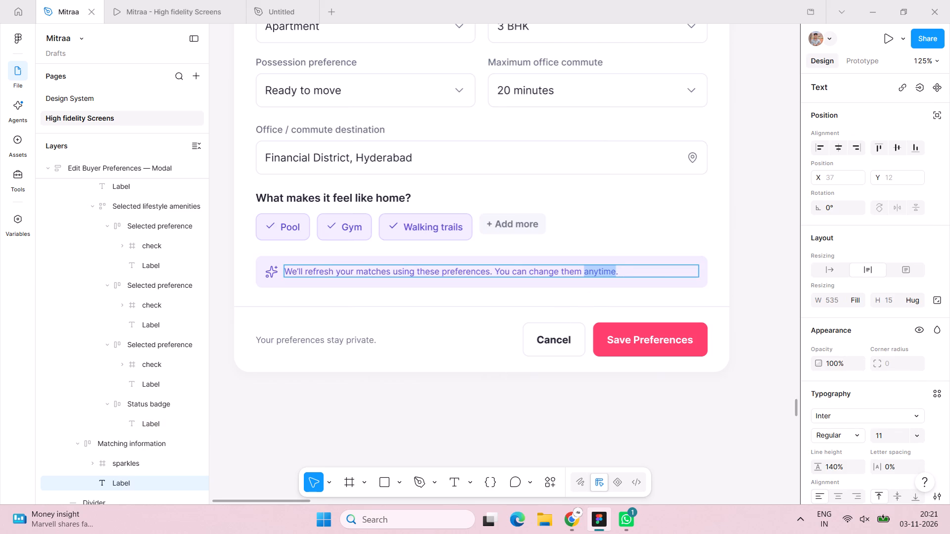
{"action": "triple_click", "coordinate": [631, 269]}
{"action": "left_click", "coordinate": [631, 269]}
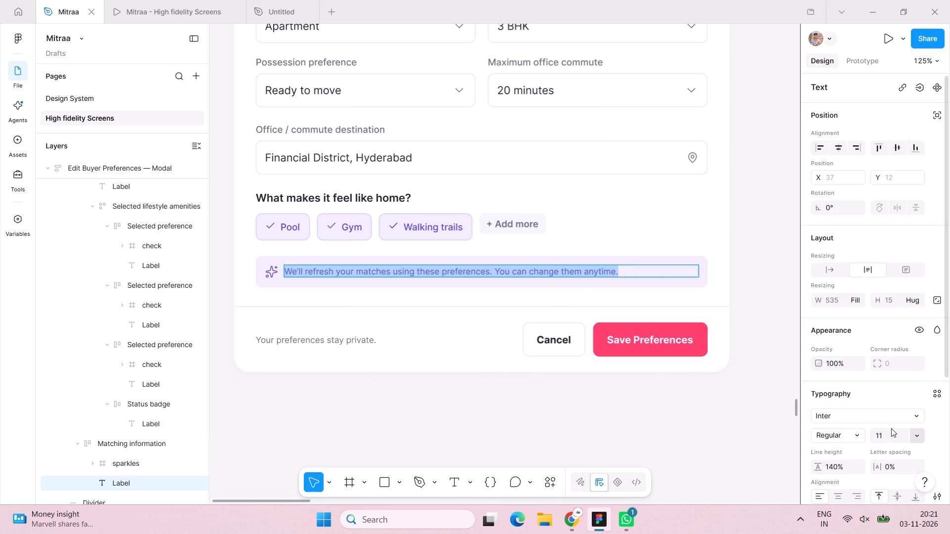
Set the "We'll refresh your matches using these preferences" banner text to font size 12.
{"action": "left_click", "coordinate": [891, 428]}
{"action": "type", "text": "12"}
{"action": "key", "text": "Return"}
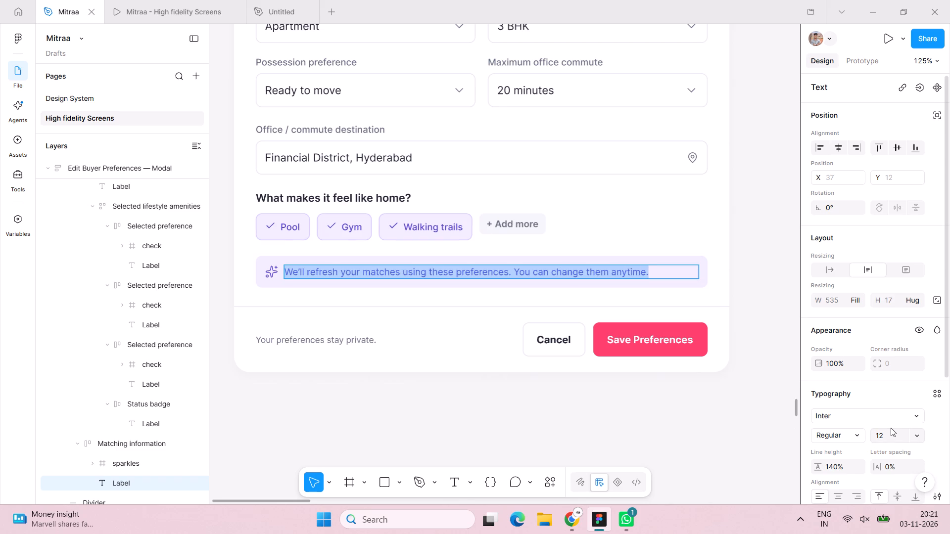
Set the "Your preferences stay private." note in the modal footer to font size 12.
{"action": "left_click", "coordinate": [353, 370]}
{"action": "double_click", "coordinate": [351, 341]}
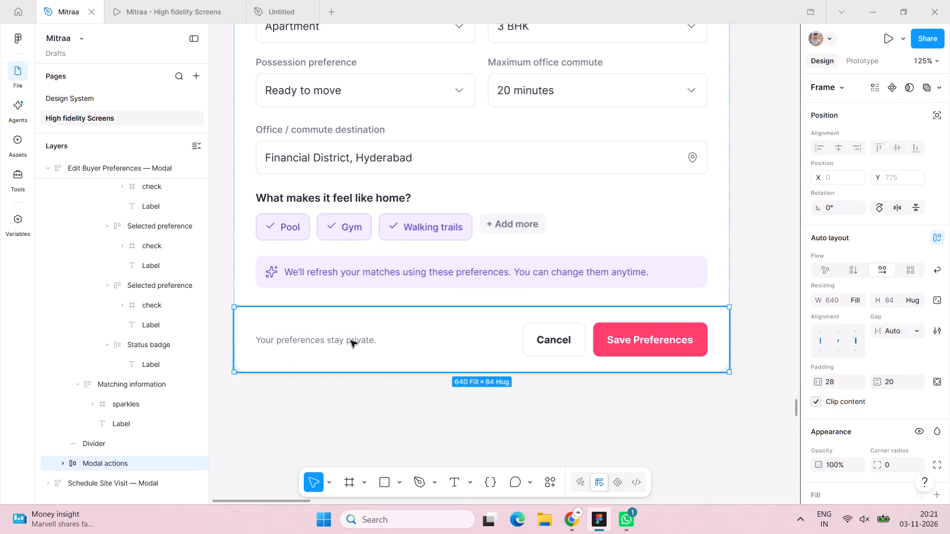
{"action": "double_click", "coordinate": [351, 341]}
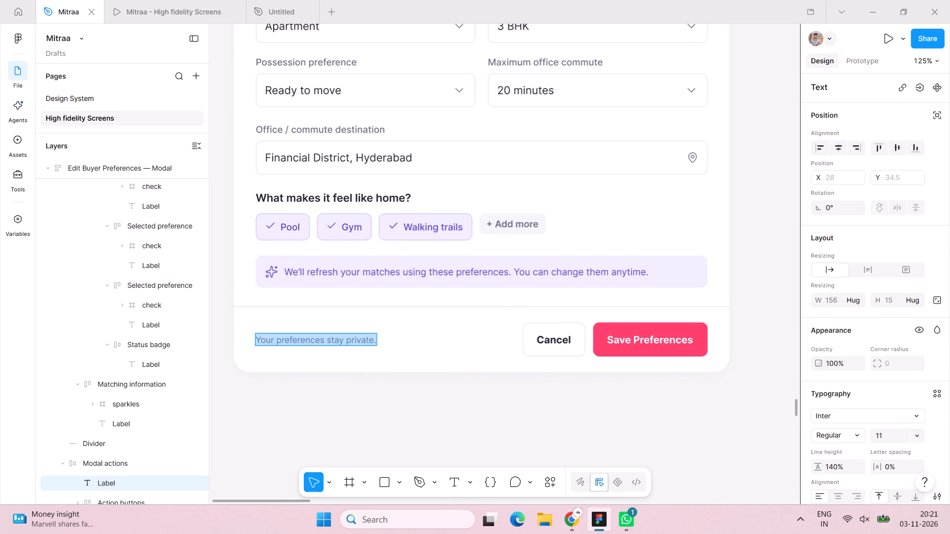
{"action": "left_click", "coordinate": [889, 439]}
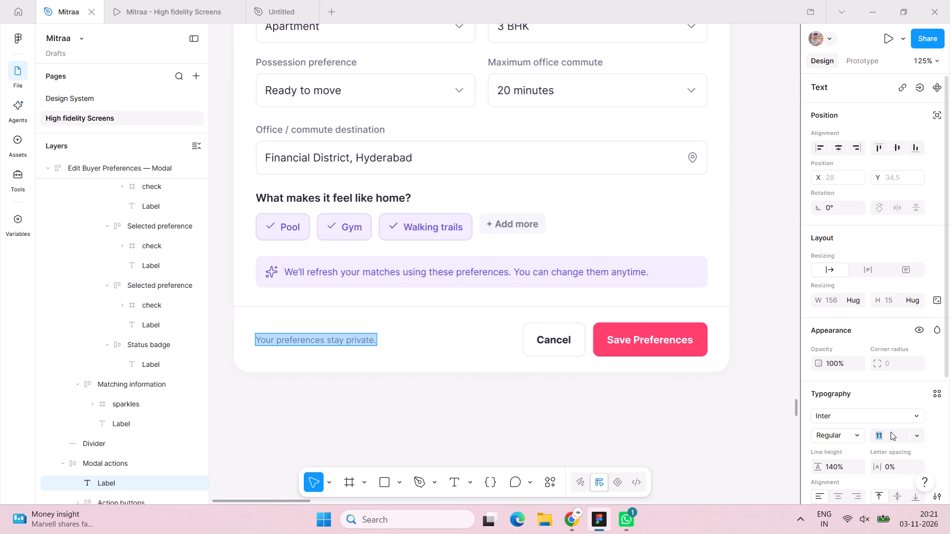
{"action": "type", "text": "12"}
{"action": "key", "text": "Return"}
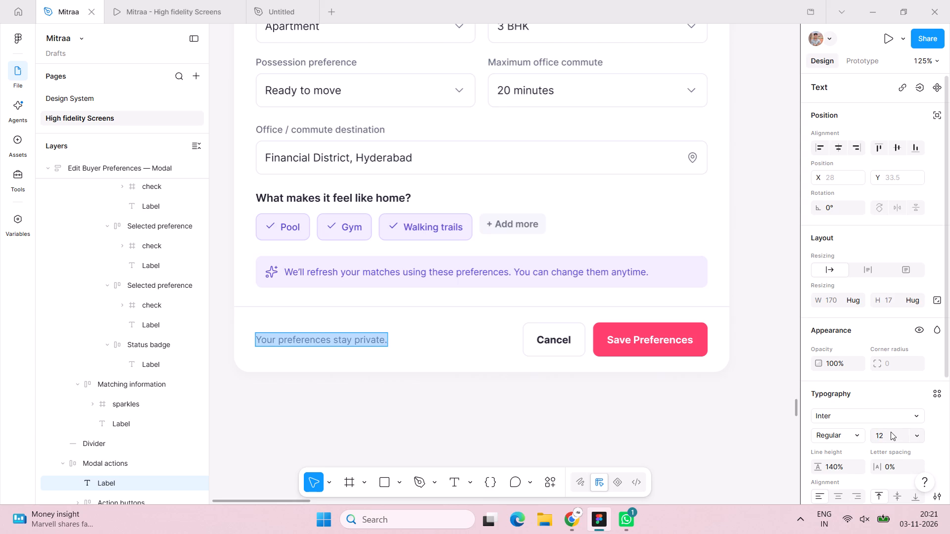
Set the label of the Save Preferences button to font size 14.
{"action": "double_click", "coordinate": [660, 341]}
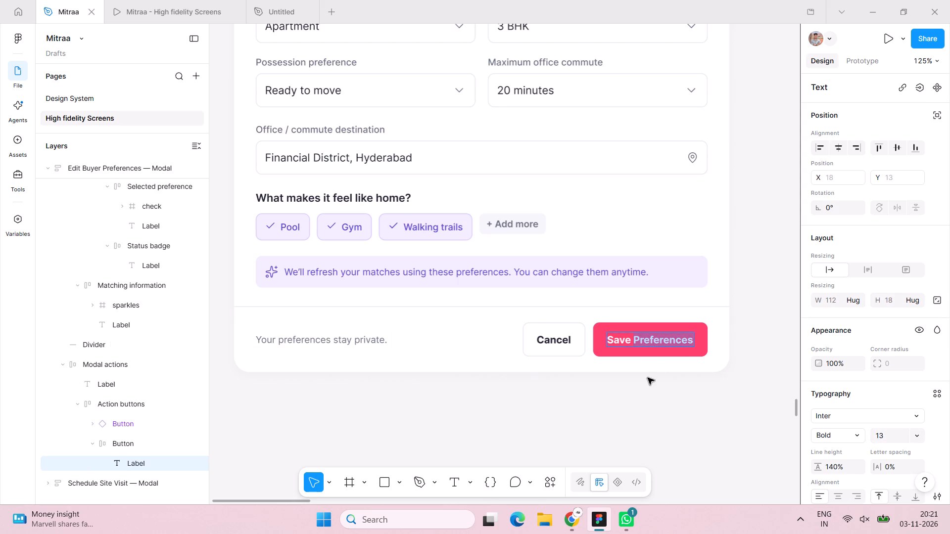
{"action": "left_click", "coordinate": [647, 378]}
{"action": "double_click", "coordinate": [651, 338]}
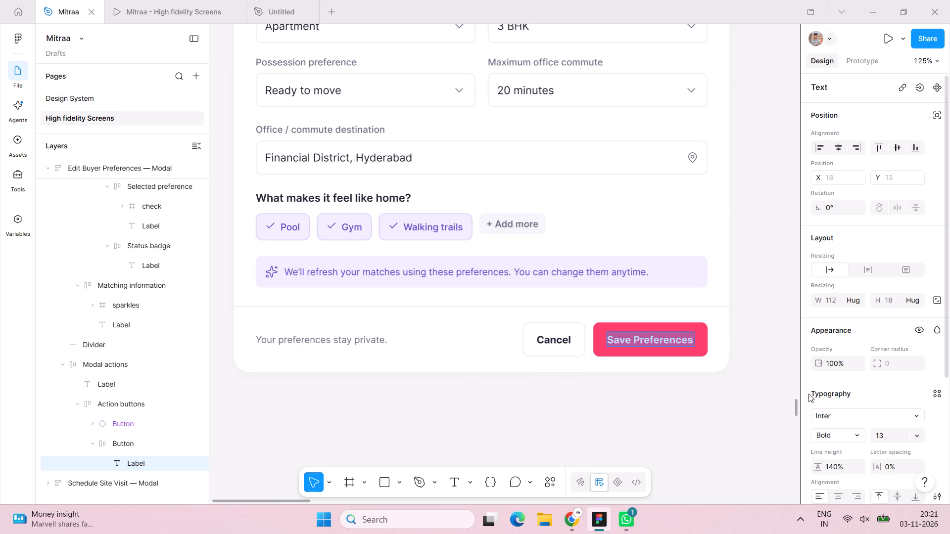
{"action": "left_click", "coordinate": [887, 438]}
{"action": "type", "text": "14"}
{"action": "key", "text": "Return"}
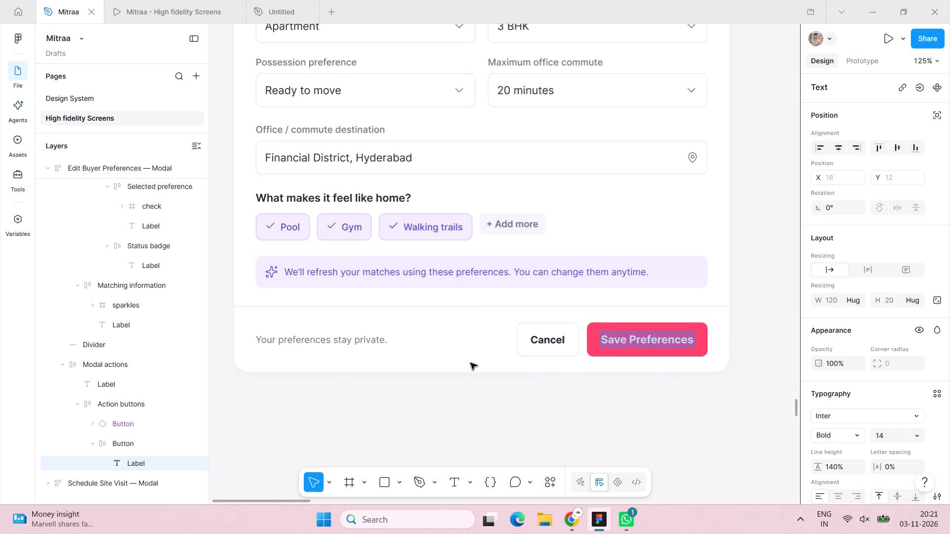
Set the label of the Cancel button in the modal footer to font size 14.
{"action": "double_click", "coordinate": [560, 344]}
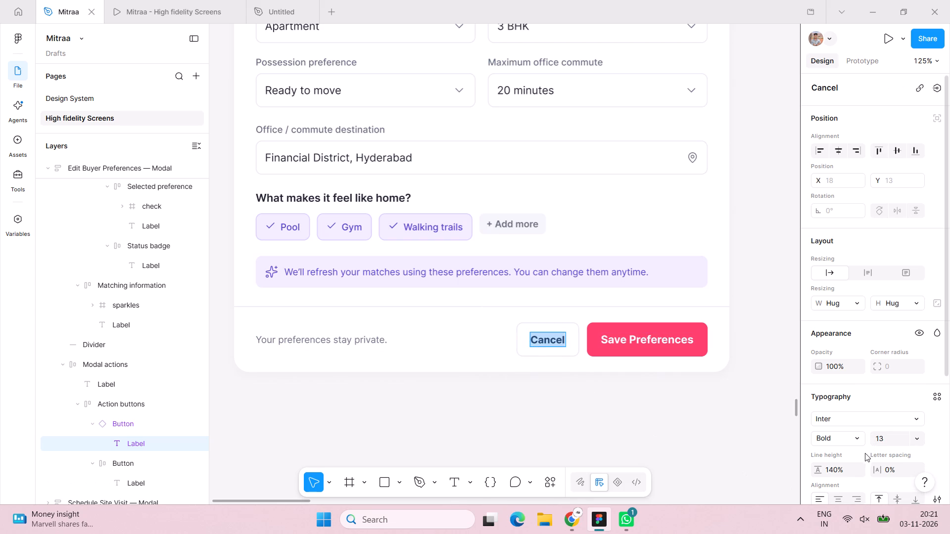
{"action": "left_click", "coordinate": [891, 440]}
{"action": "type", "text": "14"}
{"action": "key", "text": "Return"}
{"action": "left_click", "coordinate": [572, 417]}
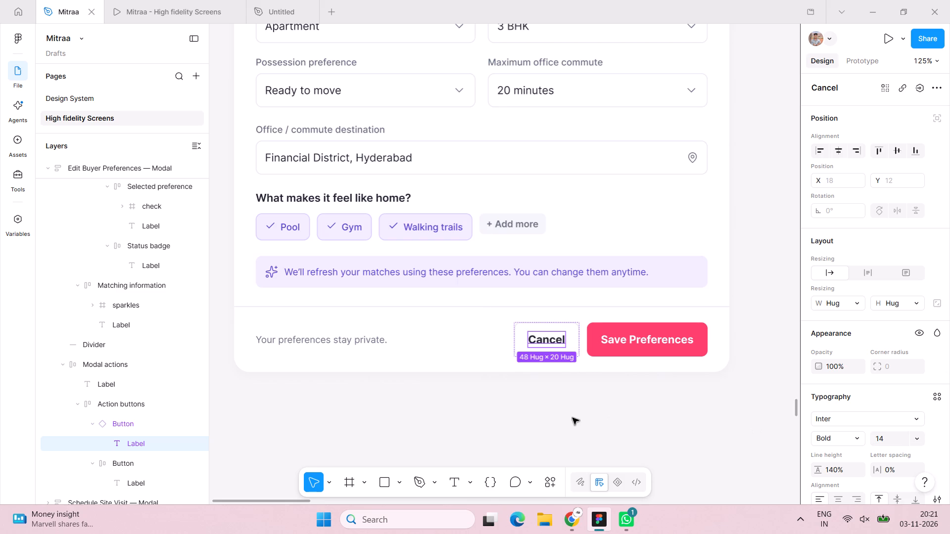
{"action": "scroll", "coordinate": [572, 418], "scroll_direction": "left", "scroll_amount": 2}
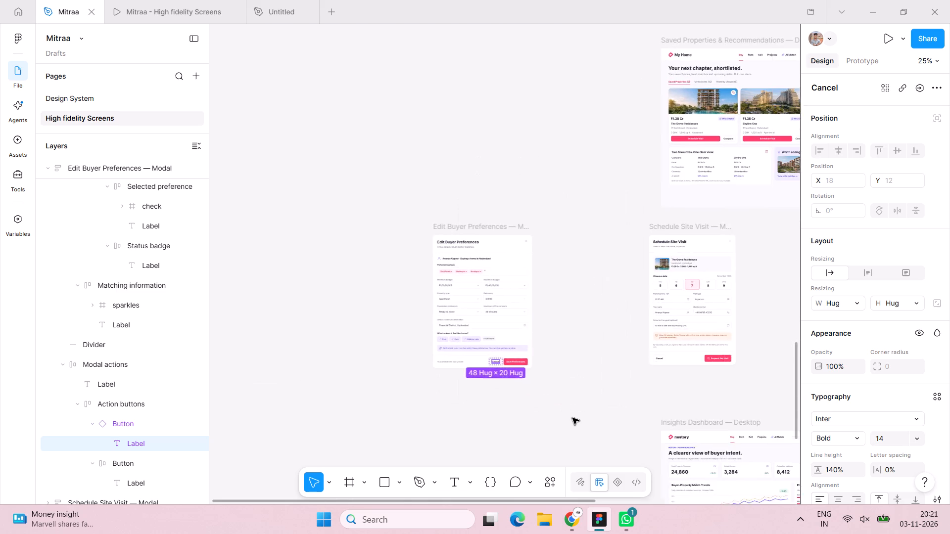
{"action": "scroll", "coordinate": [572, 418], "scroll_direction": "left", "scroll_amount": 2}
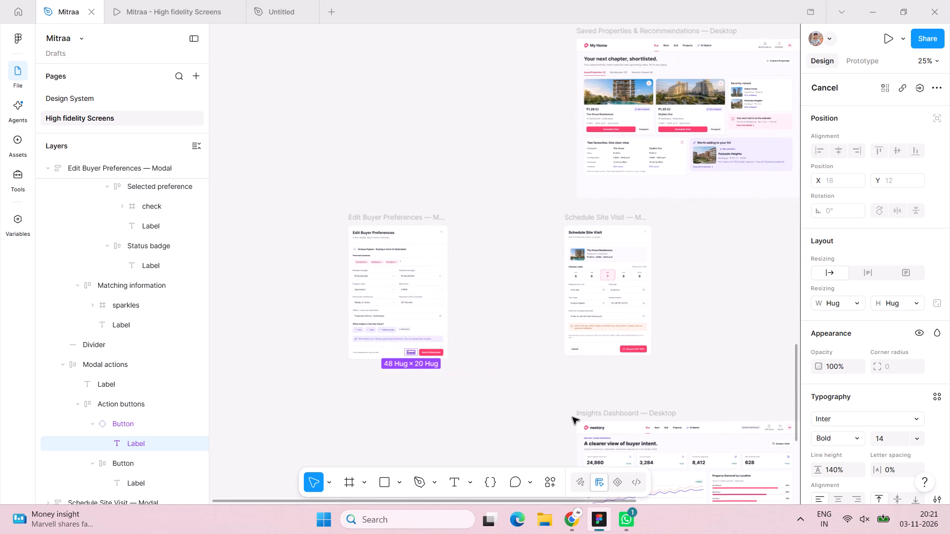
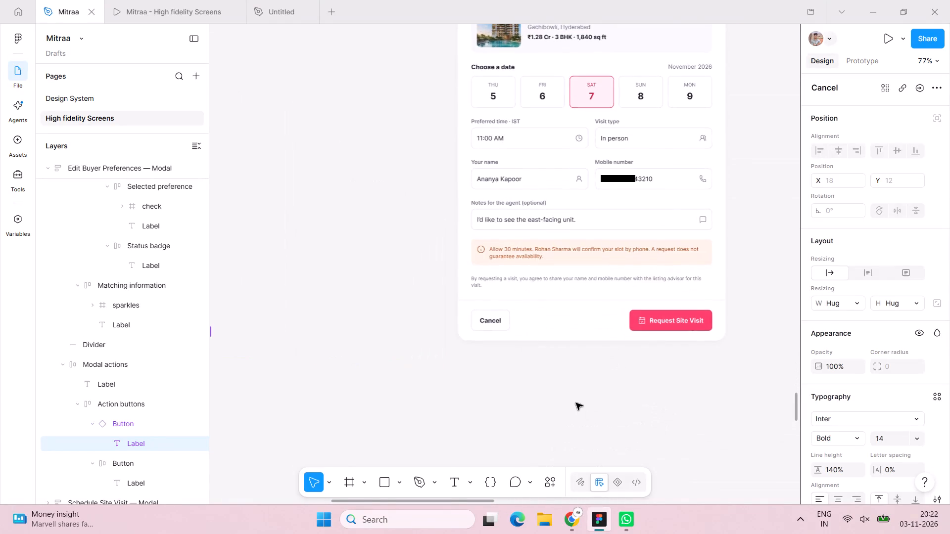
Set the "Schedule Site Visit" modal title to font size 24 with Bold weight.
{"action": "scroll", "coordinate": [576, 403], "scroll_direction": "up", "scroll_amount": 2}
{"action": "scroll", "coordinate": [576, 403], "scroll_direction": "left", "scroll_amount": 1}
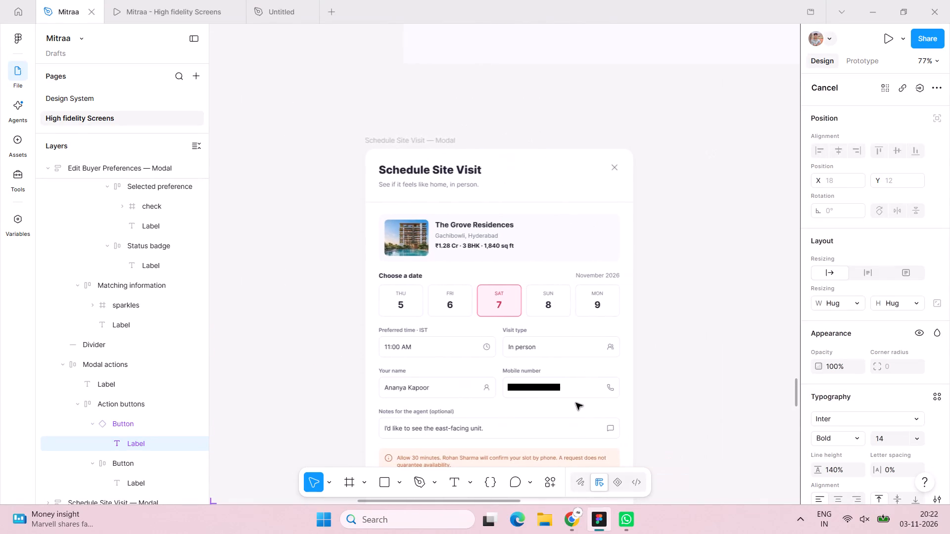
{"action": "scroll", "coordinate": [576, 403], "scroll_direction": "down", "scroll_amount": 1}
{"action": "scroll", "coordinate": [576, 403], "scroll_direction": "up", "scroll_amount": 1}
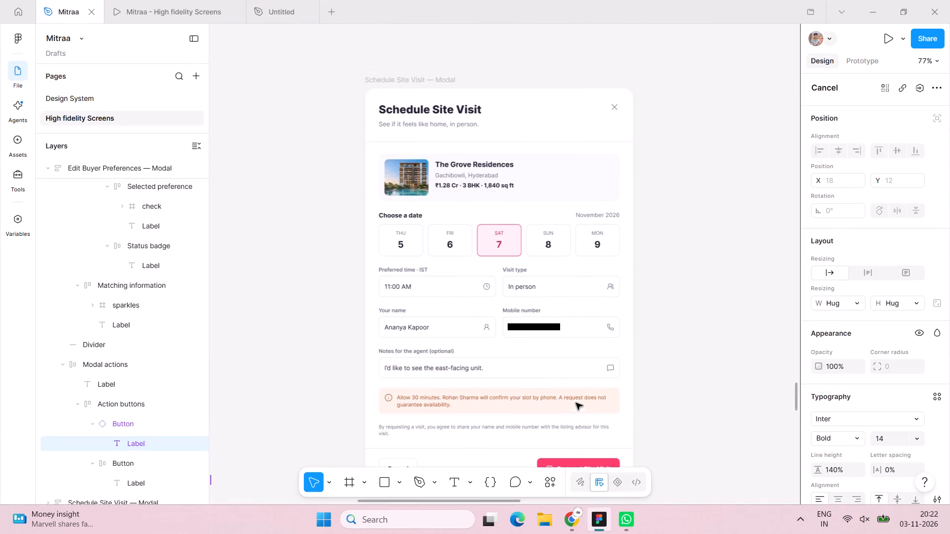
{"action": "scroll", "coordinate": [576, 403], "scroll_direction": "up", "scroll_amount": 1}
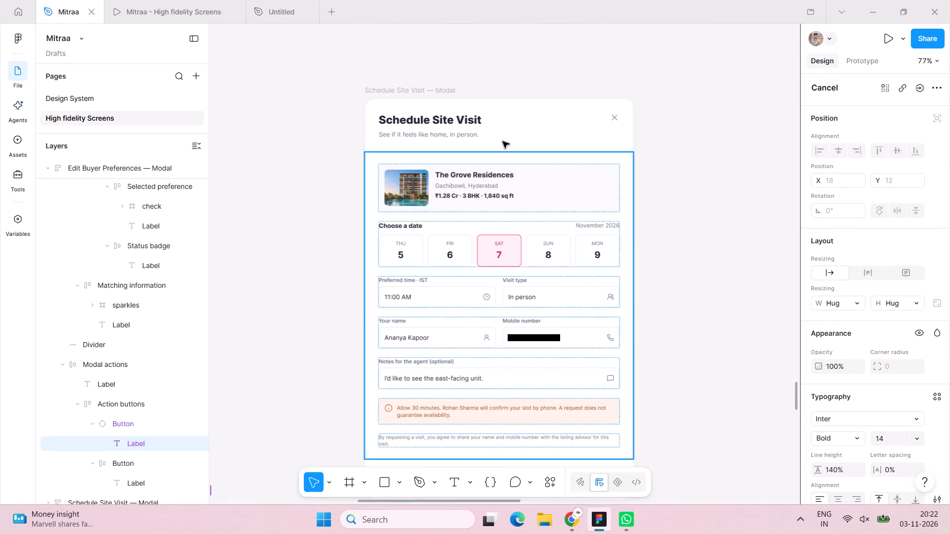
{"action": "double_click", "coordinate": [469, 120]}
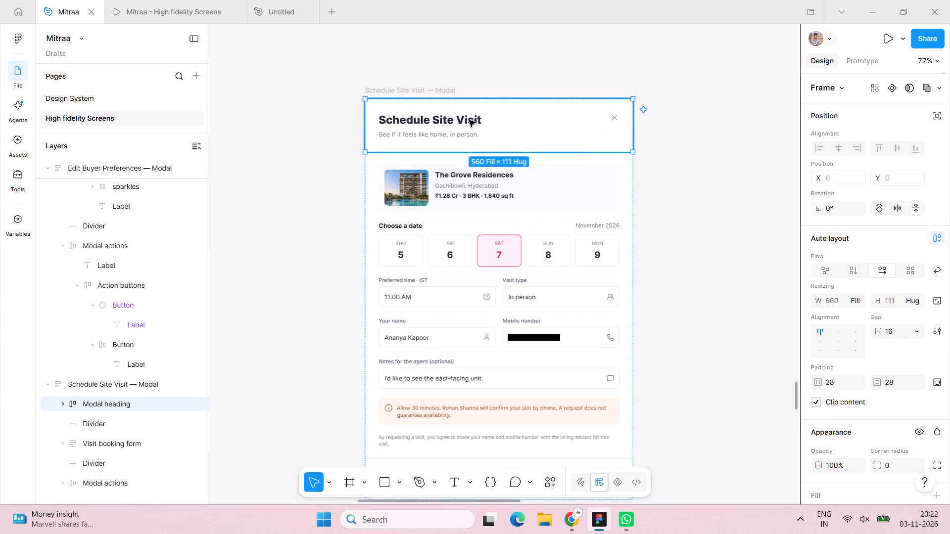
{"action": "triple_click", "coordinate": [418, 119]}
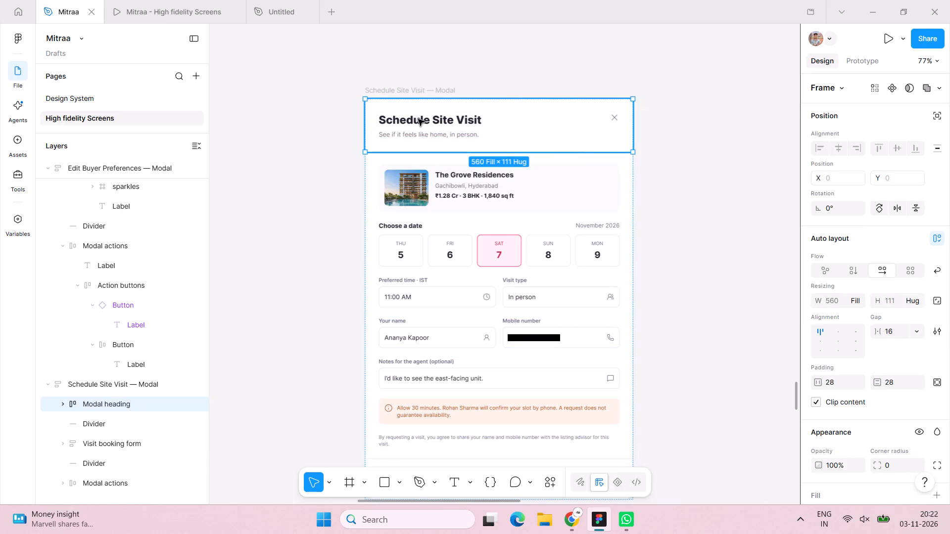
{"action": "double_click", "coordinate": [419, 119]}
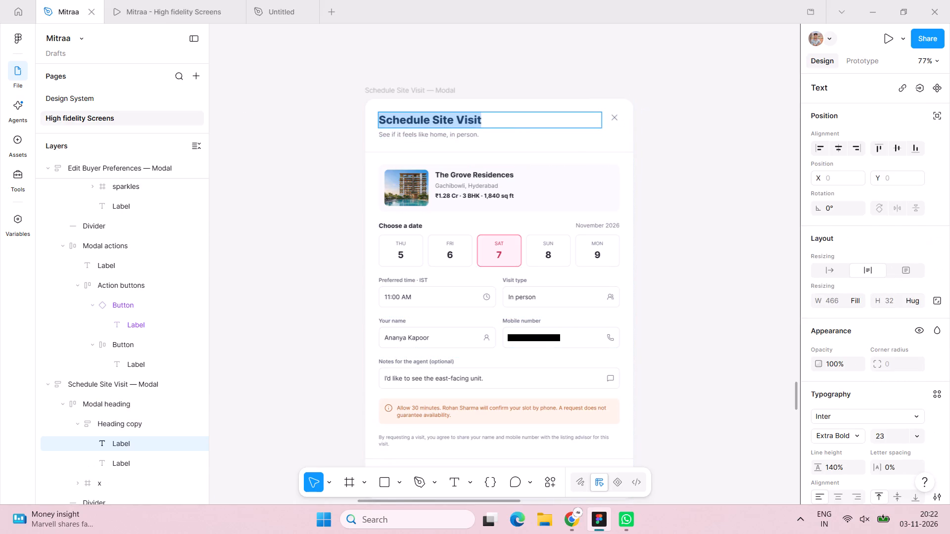
{"action": "left_click", "coordinate": [887, 440]}
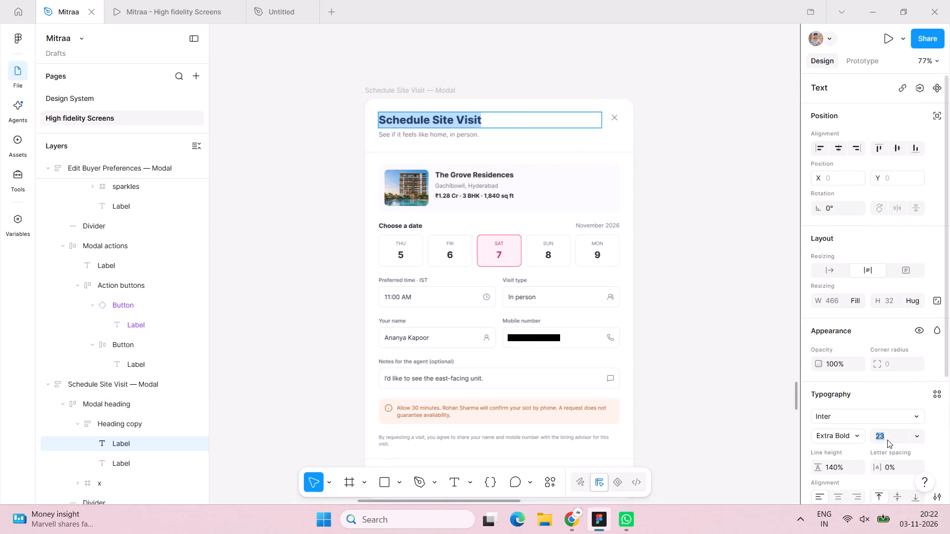
{"action": "type", "text": "24"}
{"action": "key", "text": "Return"}
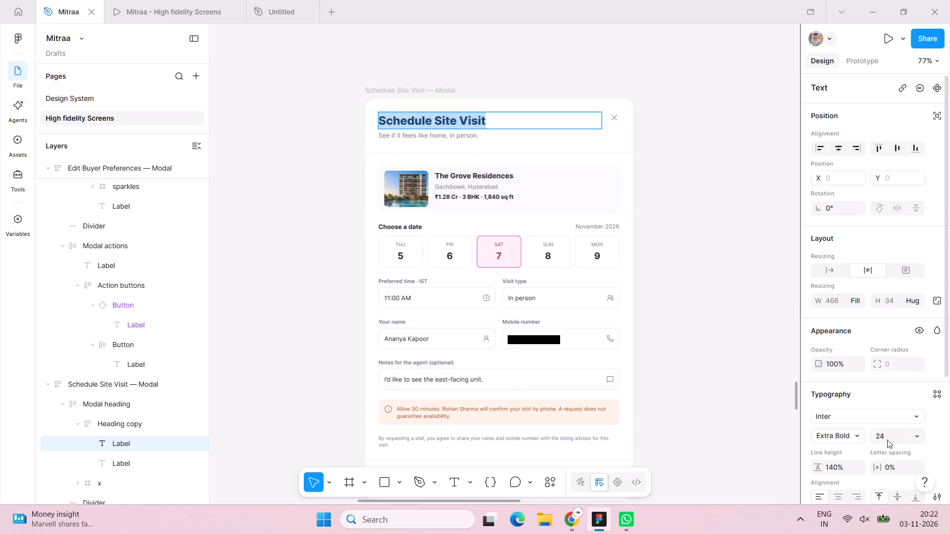
{"action": "left_click", "coordinate": [857, 436]}
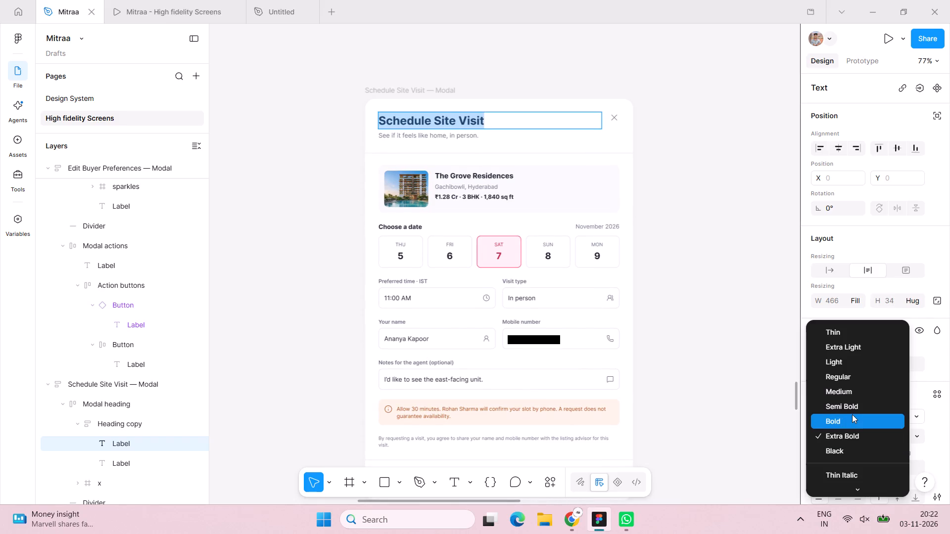
{"action": "left_click", "coordinate": [852, 414]}
Set the "See if it feels like home, in person." subtitle under the modal title to font size 16.
{"action": "double_click", "coordinate": [473, 136]}
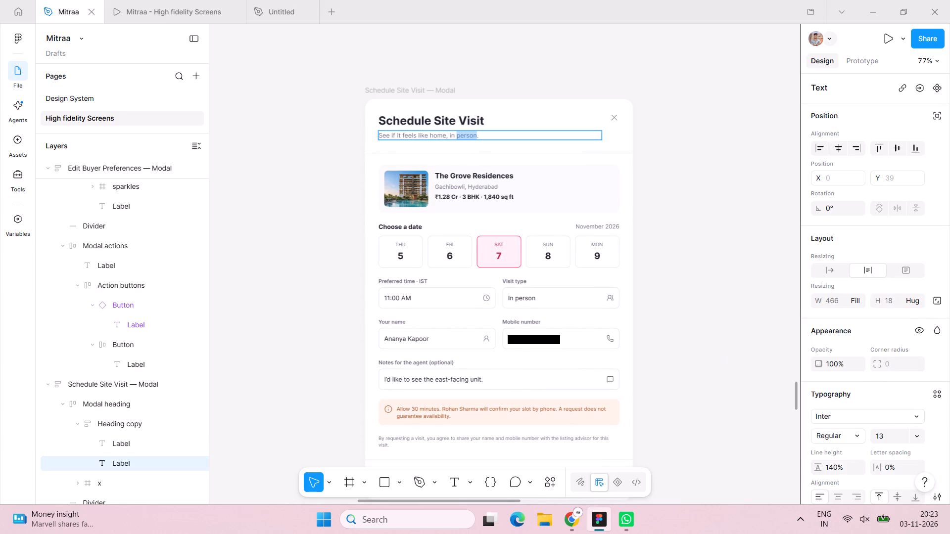
{"action": "triple_click", "coordinate": [479, 134]}
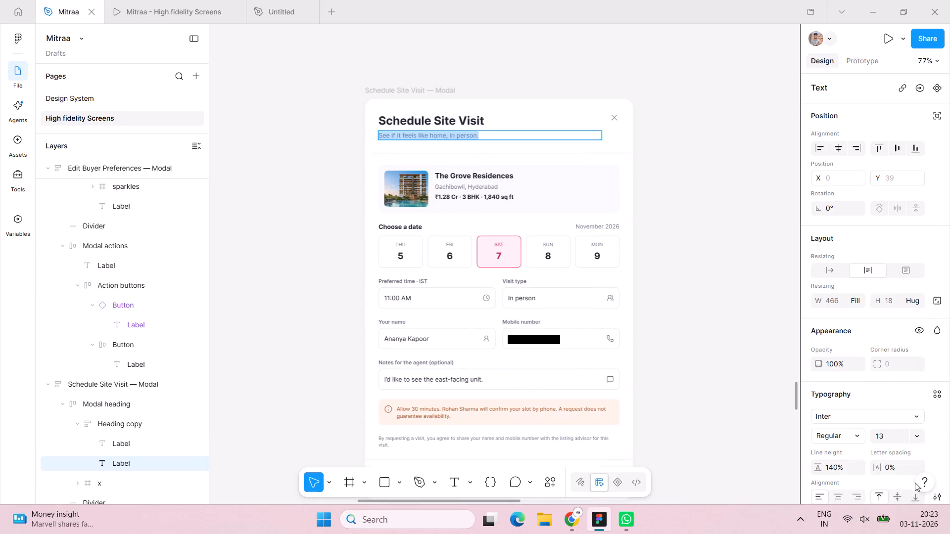
{"action": "left_click", "coordinate": [890, 436]}
{"action": "type", "text": "16"}
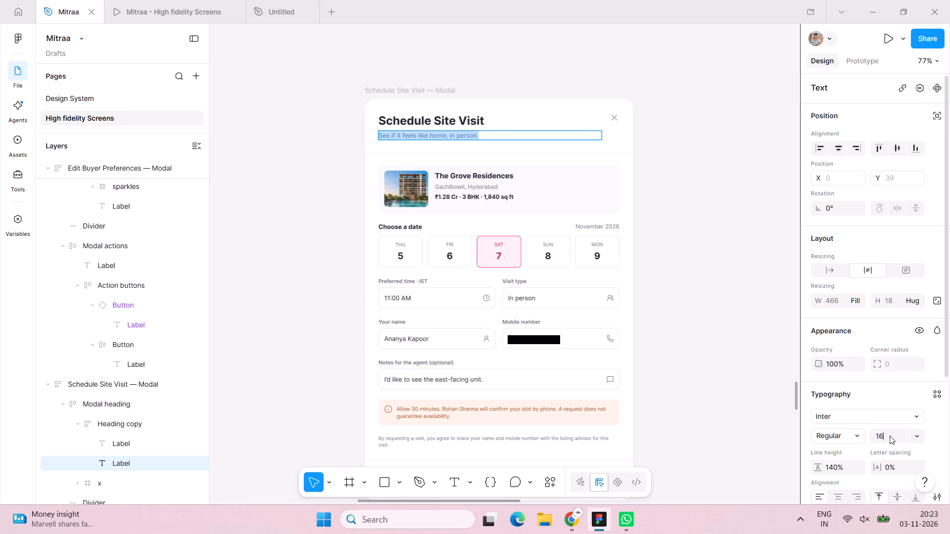
{"action": "key", "text": "Return"}
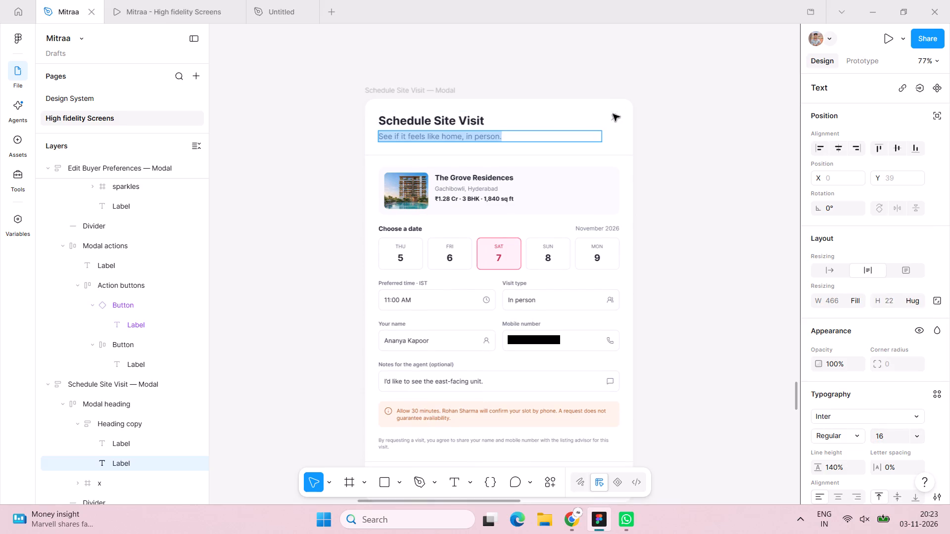
Lock the aspect ratio of the close icon in the Schedule Site Visit modal heading and resize it to 24 × 24.
{"action": "double_click", "coordinate": [613, 118]}
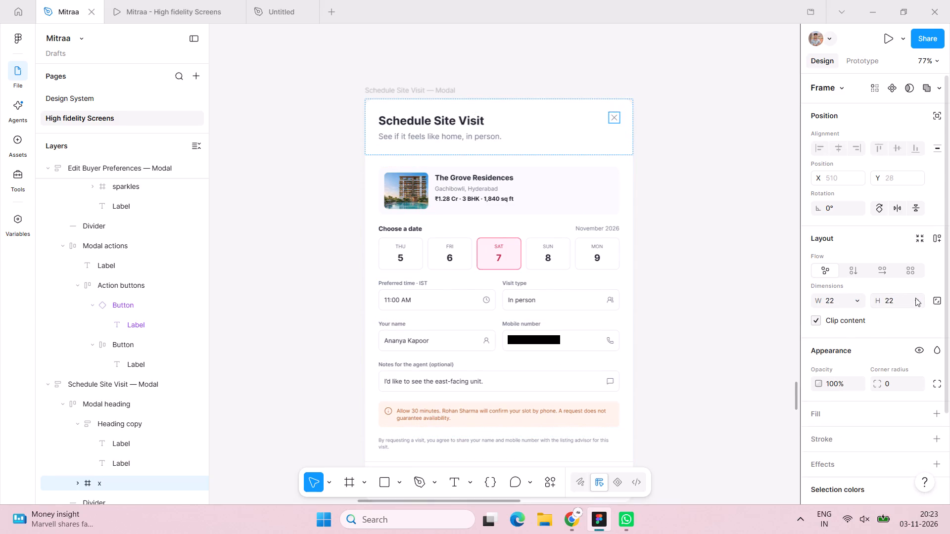
{"action": "left_click", "coordinate": [940, 299]}
{"action": "left_click", "coordinate": [840, 303]}
{"action": "type", "text": "24"}
{"action": "key", "text": "Return"}
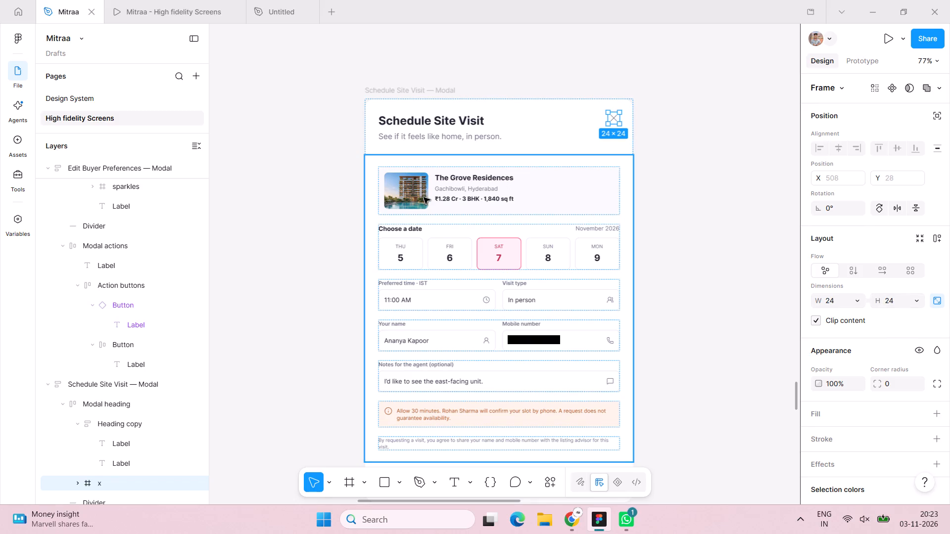
Set the property name "The Grove Residences" in the selected property card to font size 16 with Semi Bold weight.
{"action": "triple_click", "coordinate": [493, 158]}
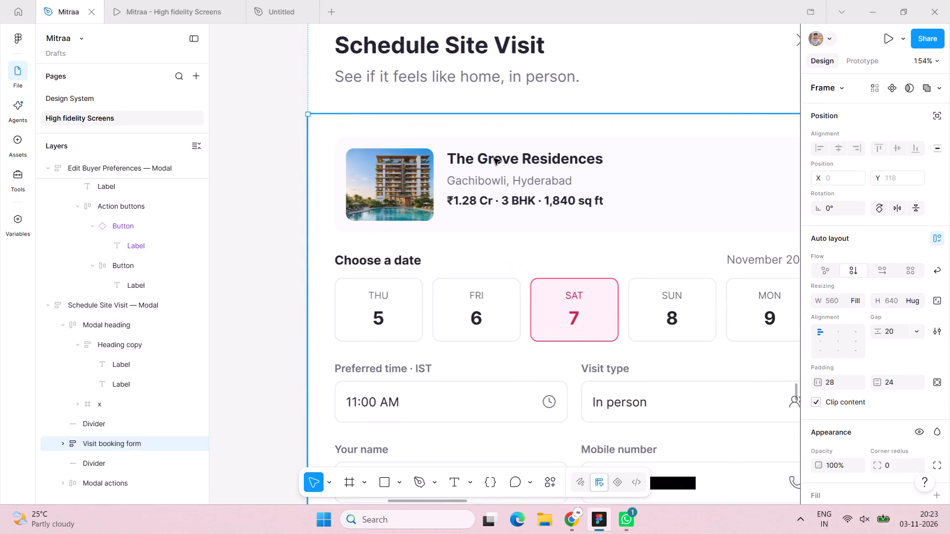
{"action": "double_click", "coordinate": [494, 158]}
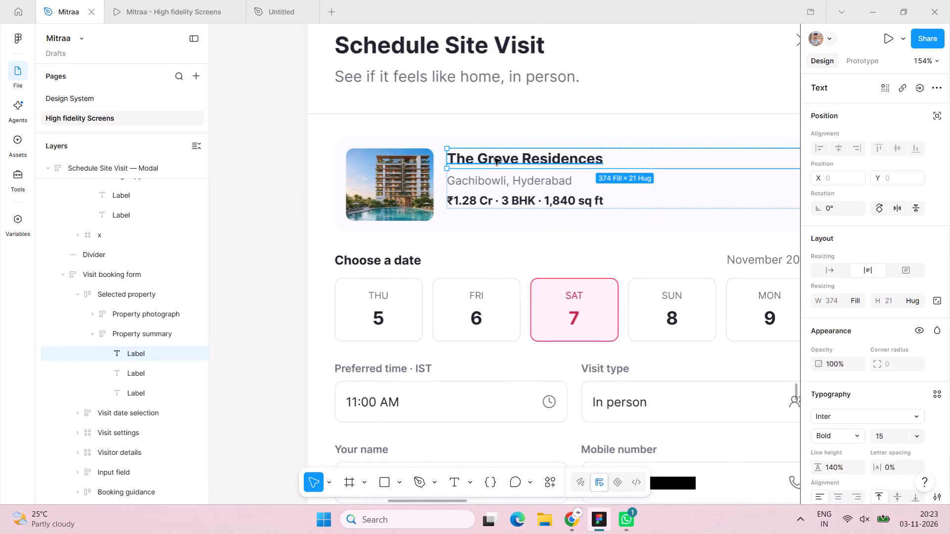
{"action": "double_click", "coordinate": [494, 158]}
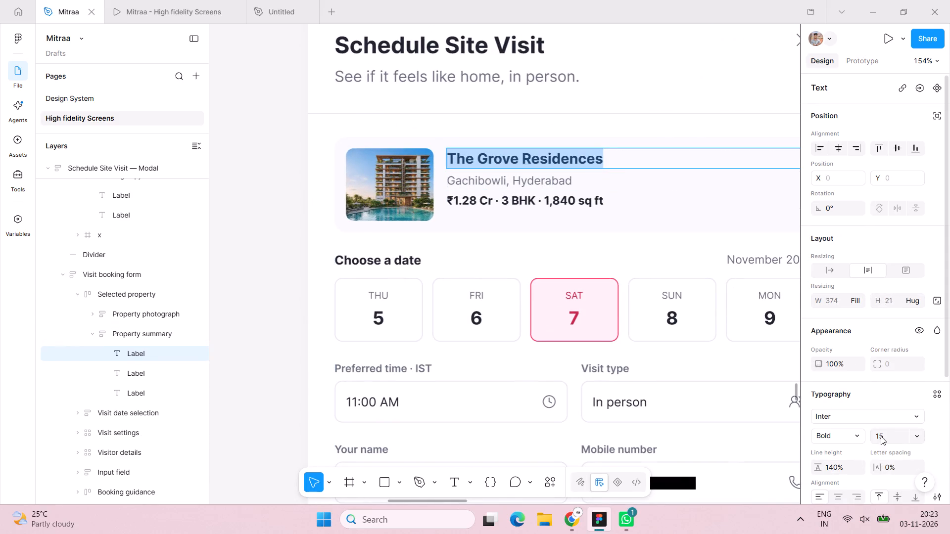
{"action": "left_click", "coordinate": [882, 435]}
{"action": "type", "text": "16"}
{"action": "key", "text": "Return"}
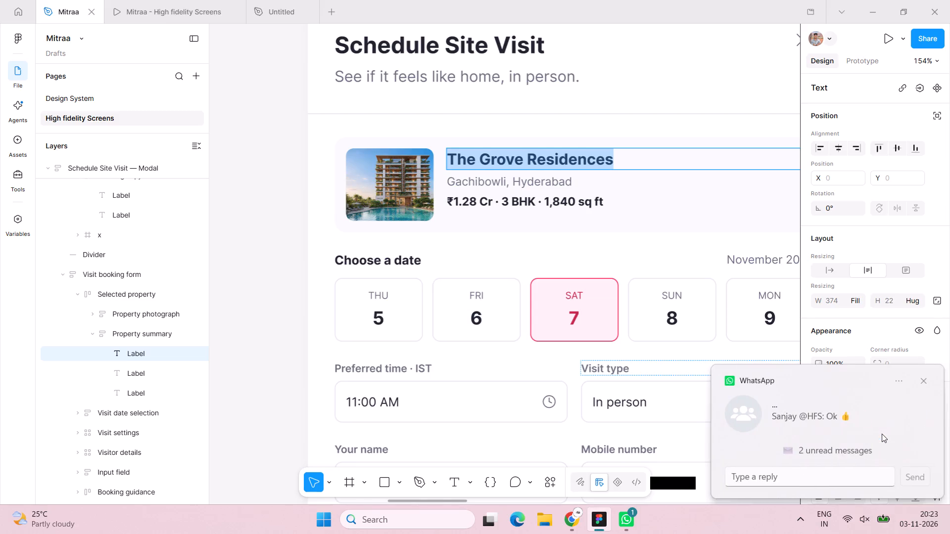
{"action": "left_click", "coordinate": [922, 379]}
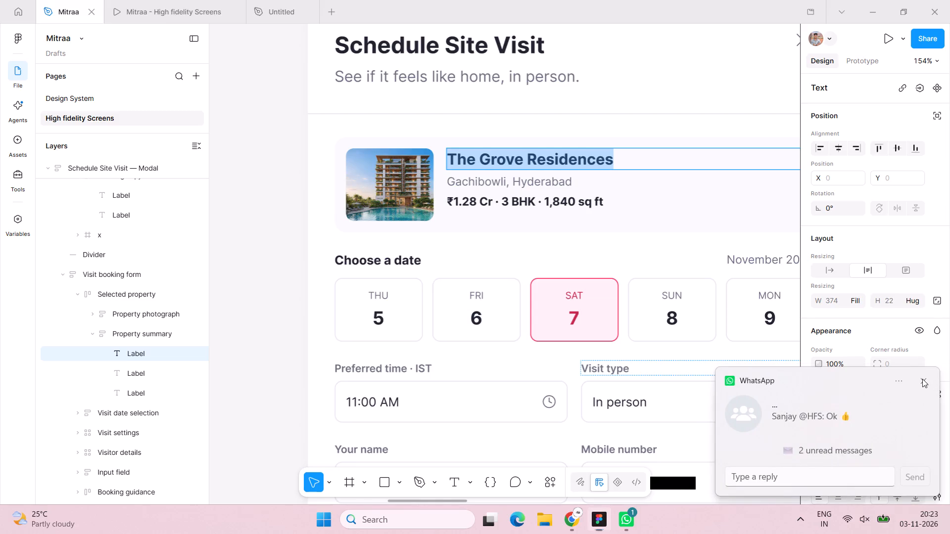
{"action": "left_click", "coordinate": [854, 434]}
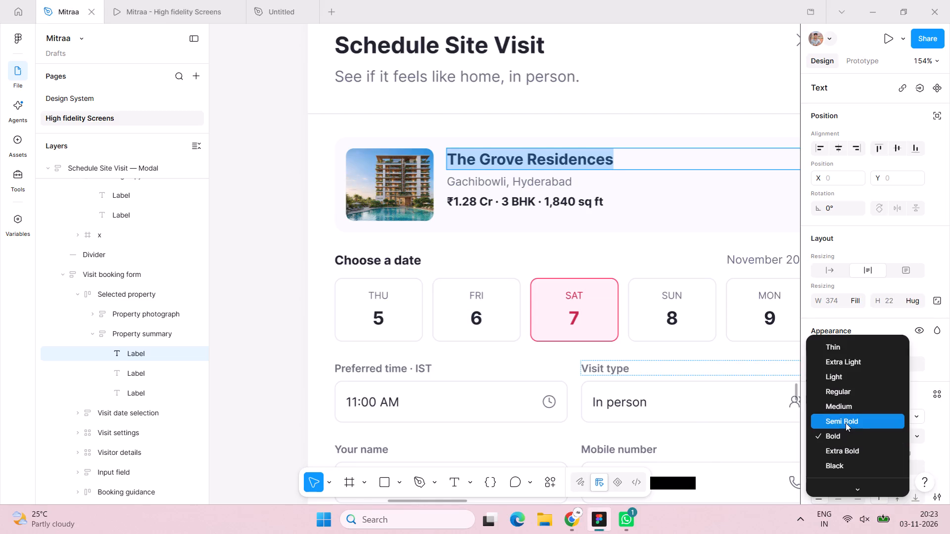
{"action": "left_click", "coordinate": [845, 420]}
Check the font size and weight of the location and price lines in the selected property card.
{"action": "triple_click", "coordinate": [573, 179]}
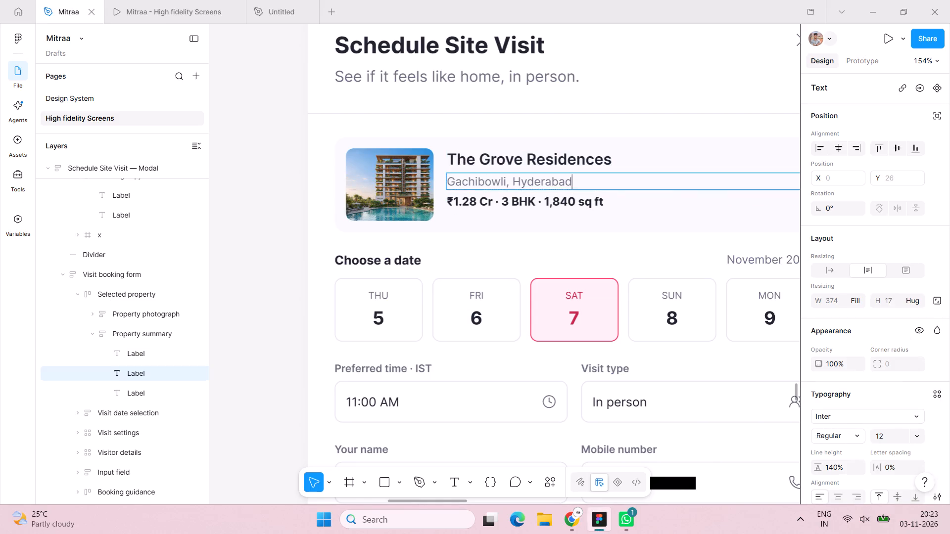
{"action": "left_click", "coordinate": [884, 433]}
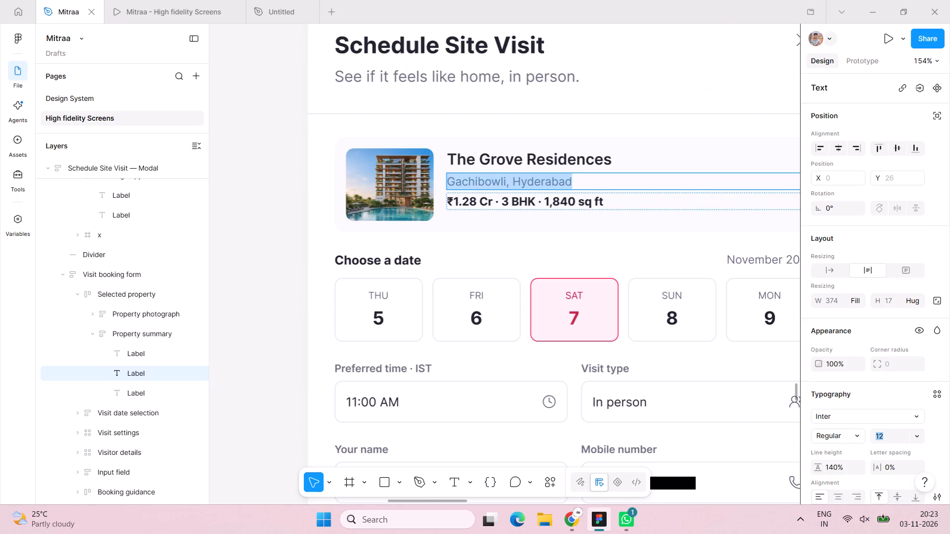
{"action": "triple_click", "coordinate": [624, 208]}
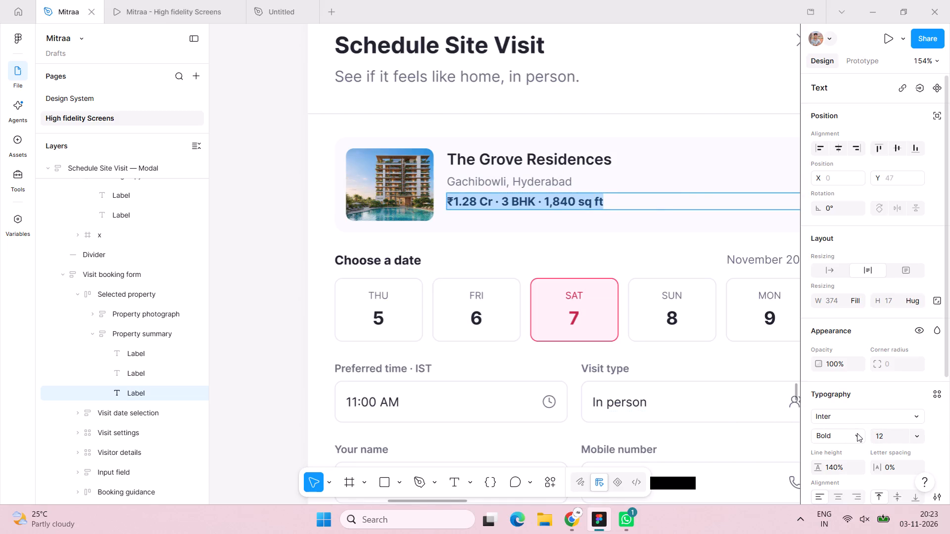
Set the "Choose a date" heading above the date options to font size 14.
{"action": "scroll", "coordinate": [407, 275], "scroll_direction": "left", "scroll_amount": 3}
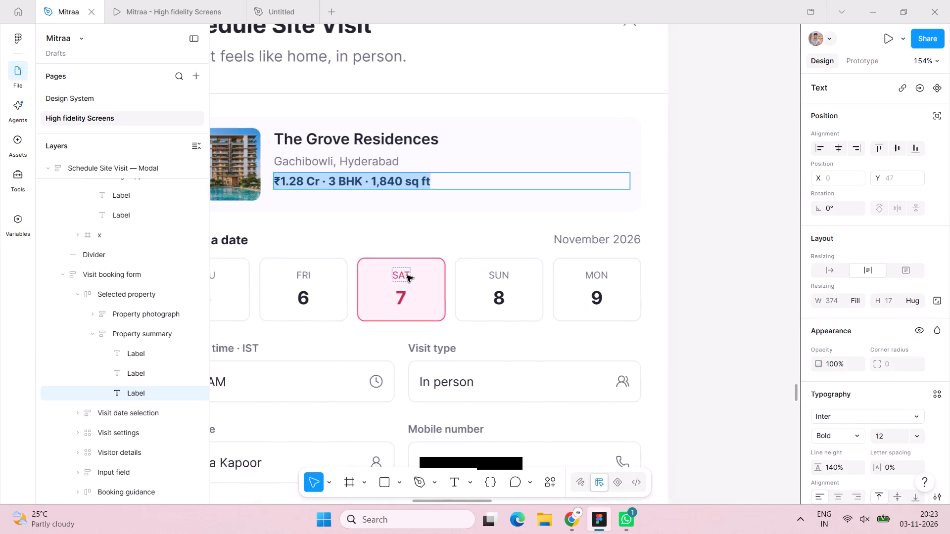
{"action": "scroll", "coordinate": [407, 275], "scroll_direction": "right", "scroll_amount": 2}
{"action": "scroll", "coordinate": [407, 275], "scroll_direction": "down", "scroll_amount": 1}
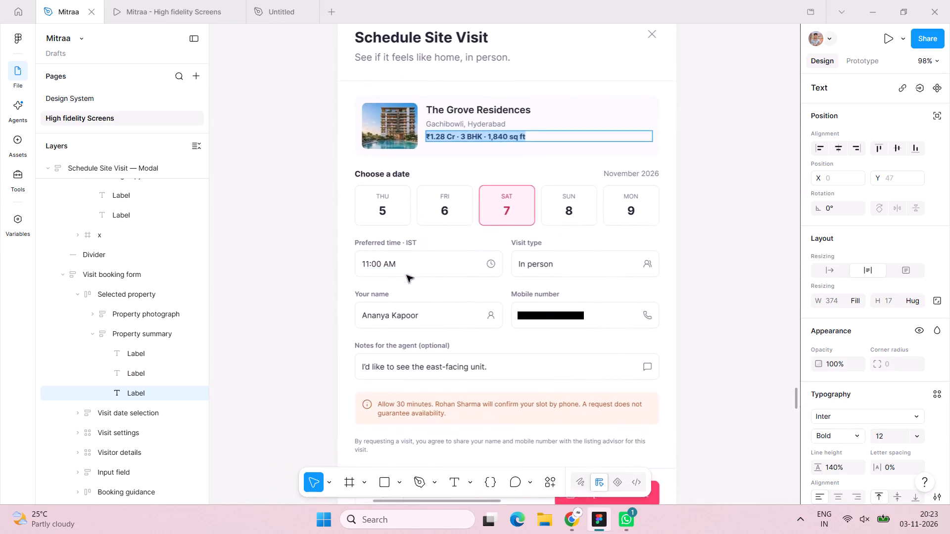
{"action": "scroll", "coordinate": [407, 275], "scroll_direction": "down", "scroll_amount": 1}
{"action": "scroll", "coordinate": [407, 275], "scroll_direction": "up", "scroll_amount": 4}
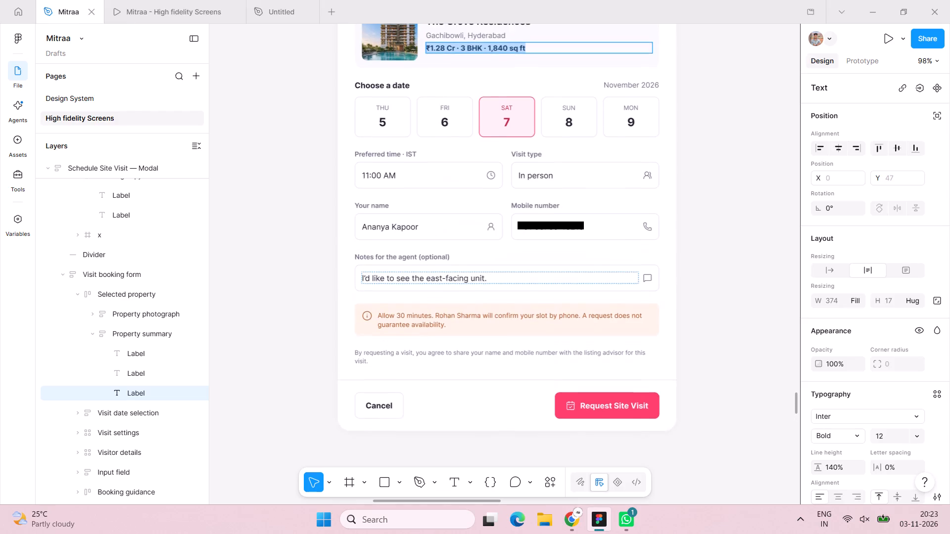
{"action": "double_click", "coordinate": [398, 87]}
{"action": "triple_click", "coordinate": [410, 88]}
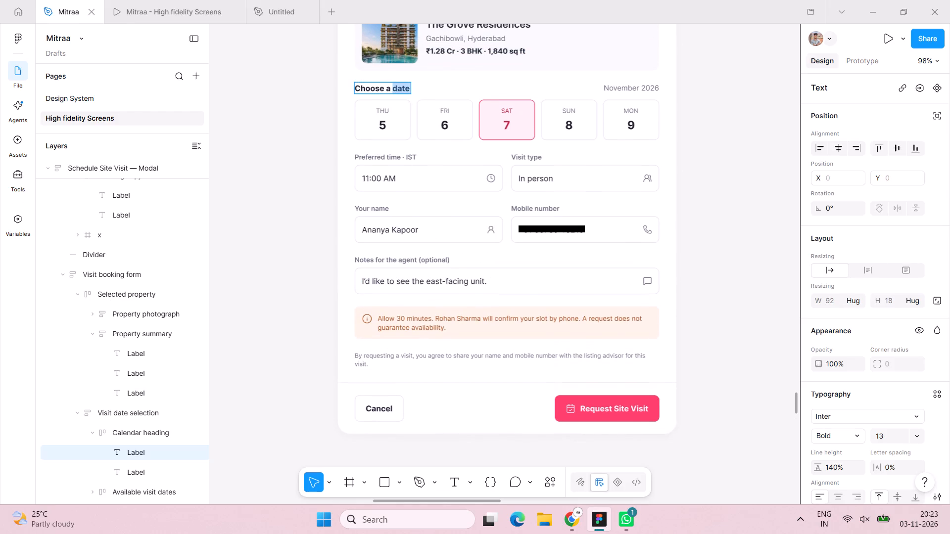
{"action": "left_click", "coordinate": [892, 439]}
{"action": "type", "text": "14"}
{"action": "key", "text": "Return"}
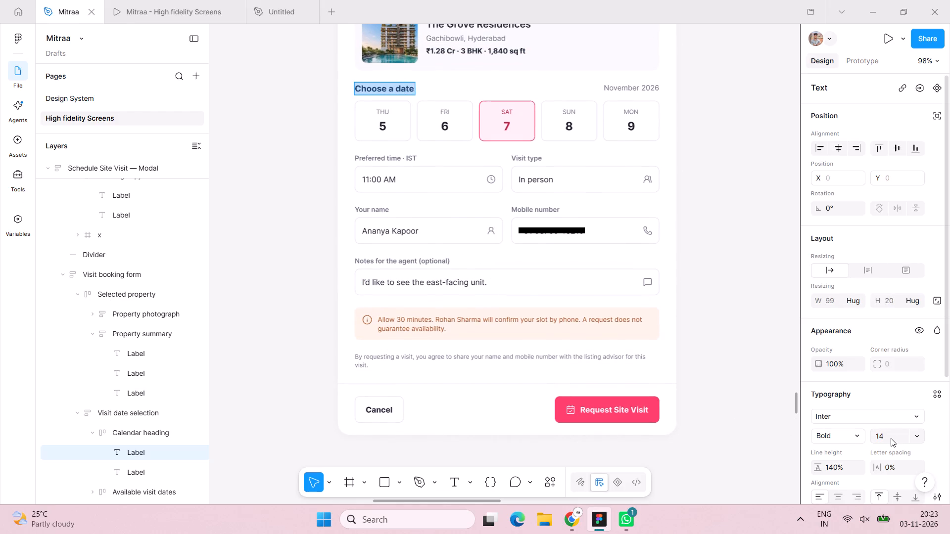
Set the "November 2026" month label beside the date heading to font size 14.
{"action": "triple_click", "coordinate": [658, 92]}
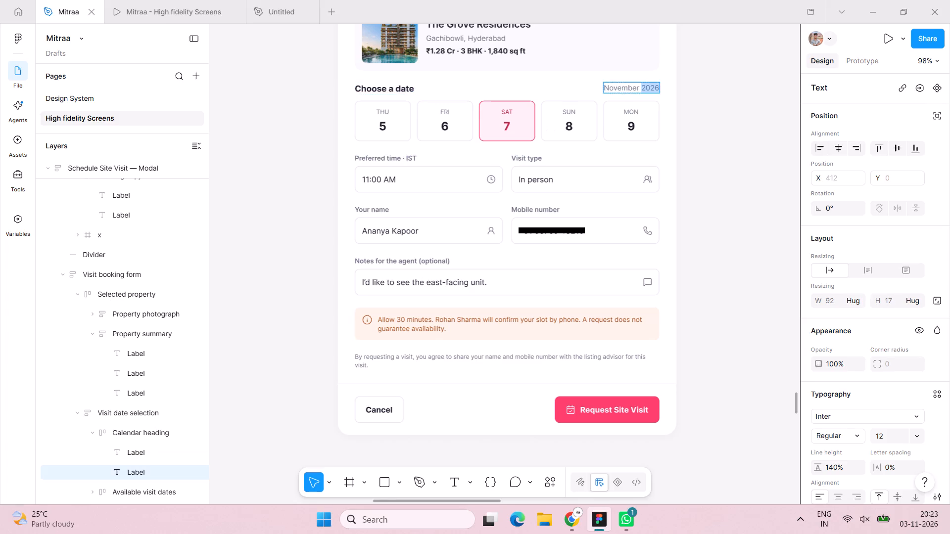
{"action": "left_click", "coordinate": [658, 92]}
{"action": "left_click", "coordinate": [883, 438]}
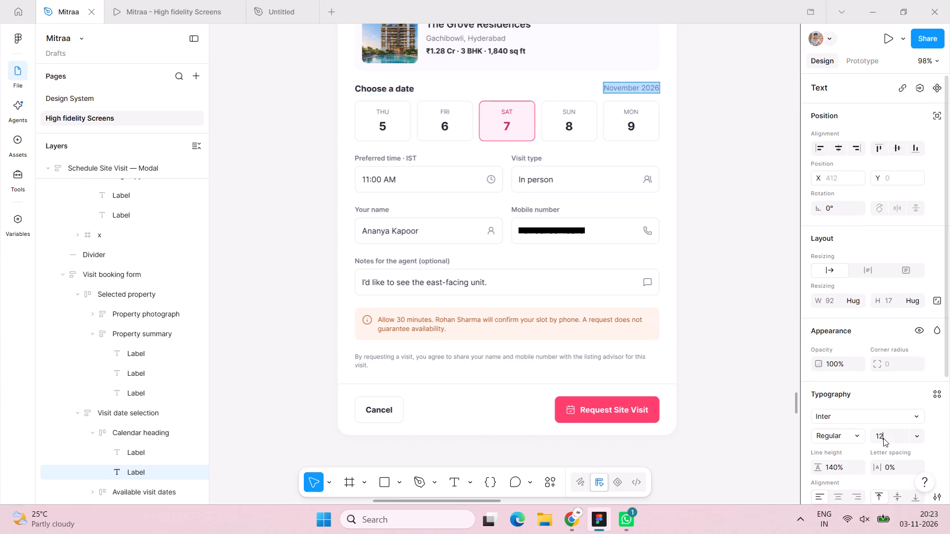
{"action": "type", "text": "14"}
{"action": "key", "text": "Return"}
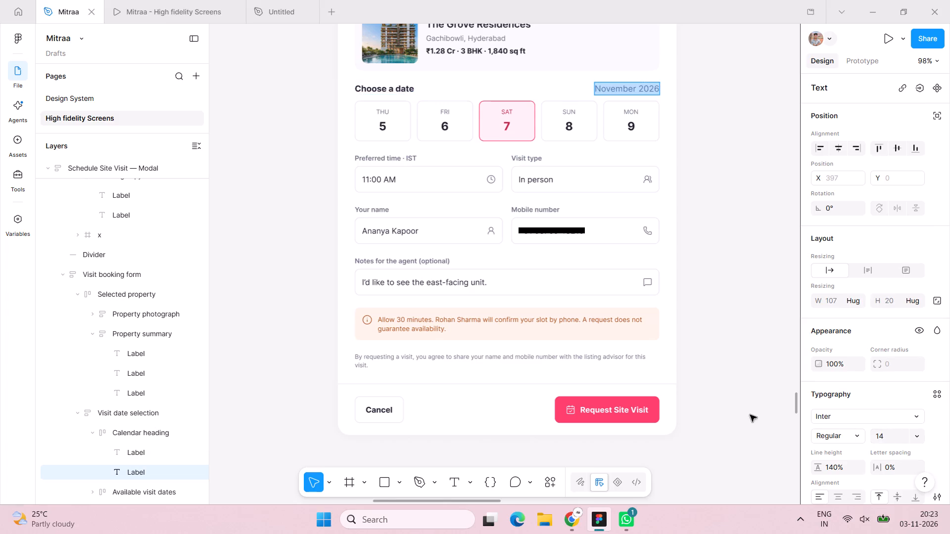
Set the five weekday labels (THU, FRI, SAT, SUN, MON) in the date options to font size 12.
{"action": "double_click", "coordinate": [388, 115]}
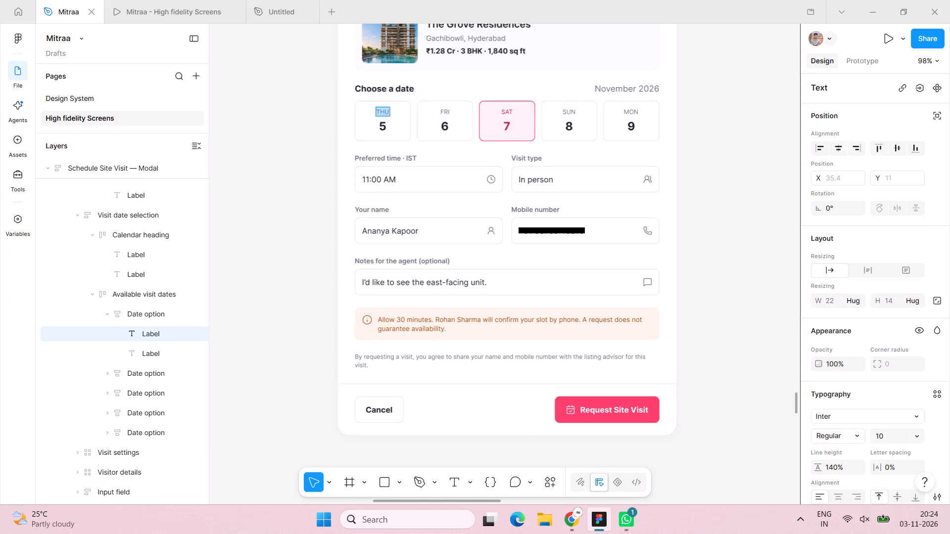
{"action": "left_click", "coordinate": [718, 123]}
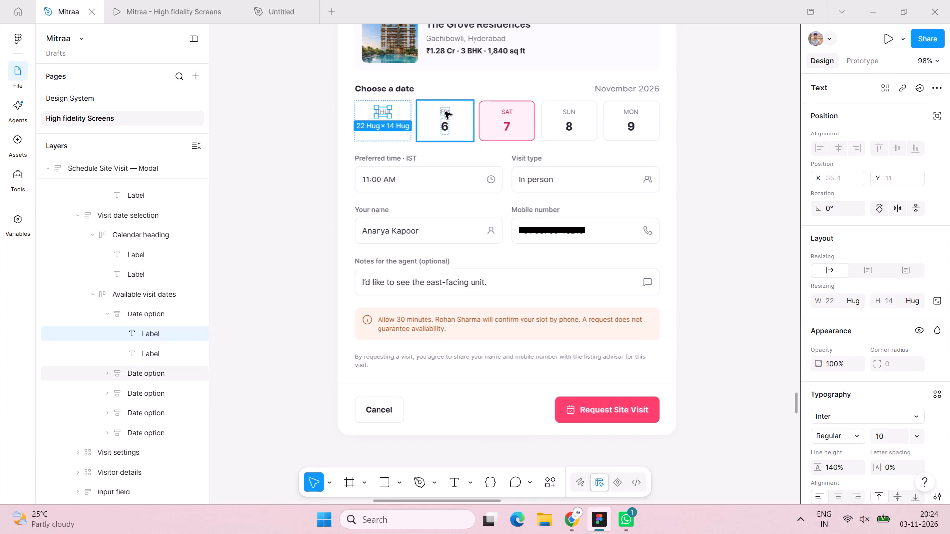
{"action": "double_click", "coordinate": [445, 111], "text": "shift"}
{"action": "double_click", "coordinate": [510, 112], "text": "shift"}
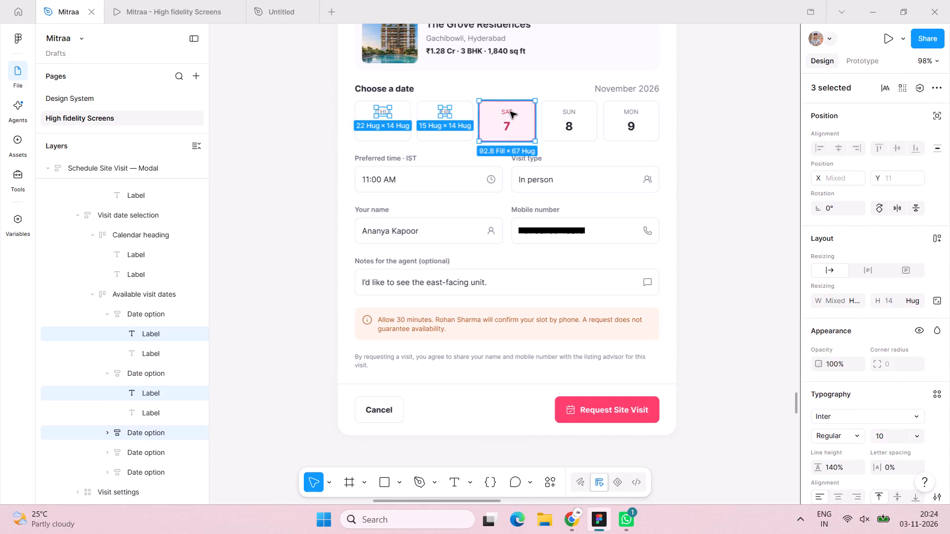
{"action": "double_click", "coordinate": [569, 113], "text": "shift"}
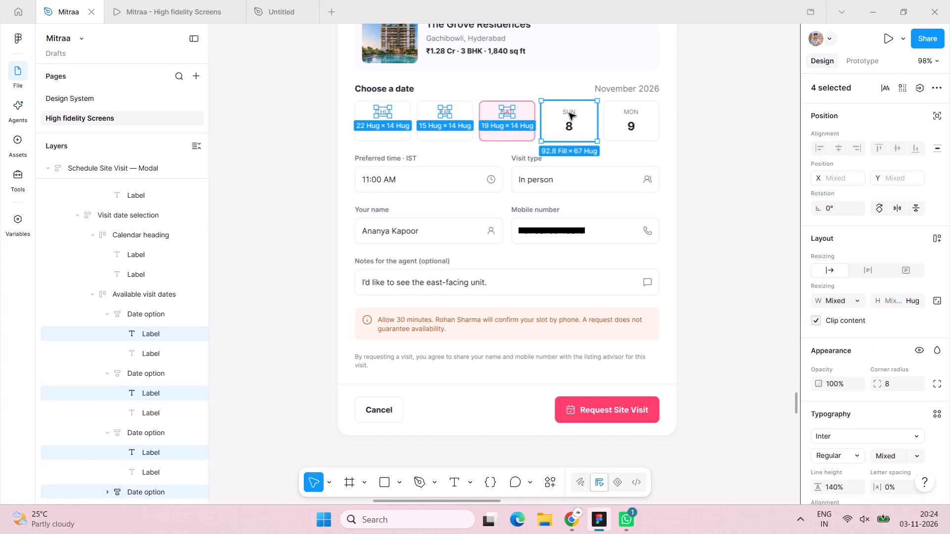
{"action": "double_click", "coordinate": [635, 111], "text": "shift"}
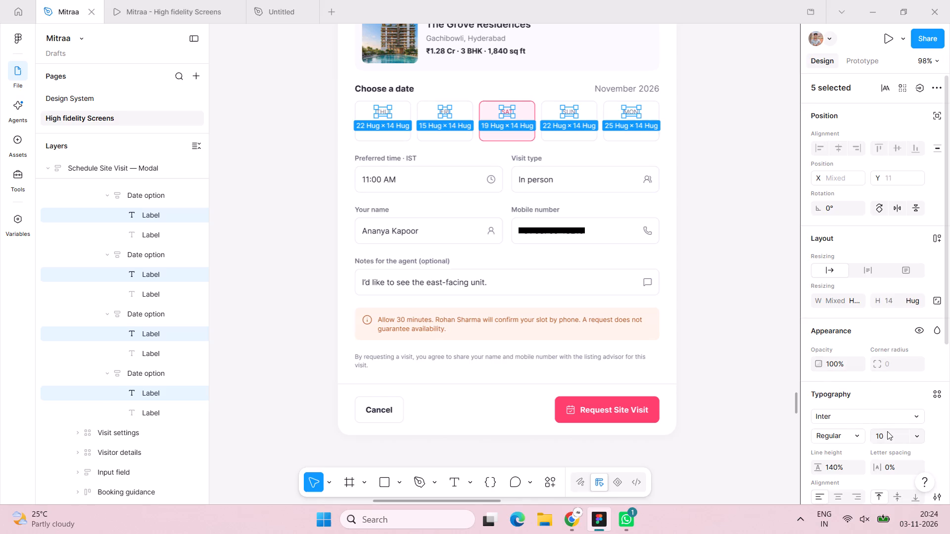
{"action": "left_click", "coordinate": [887, 431]}
{"action": "type", "text": "12"}
{"action": "key", "text": "Return"}
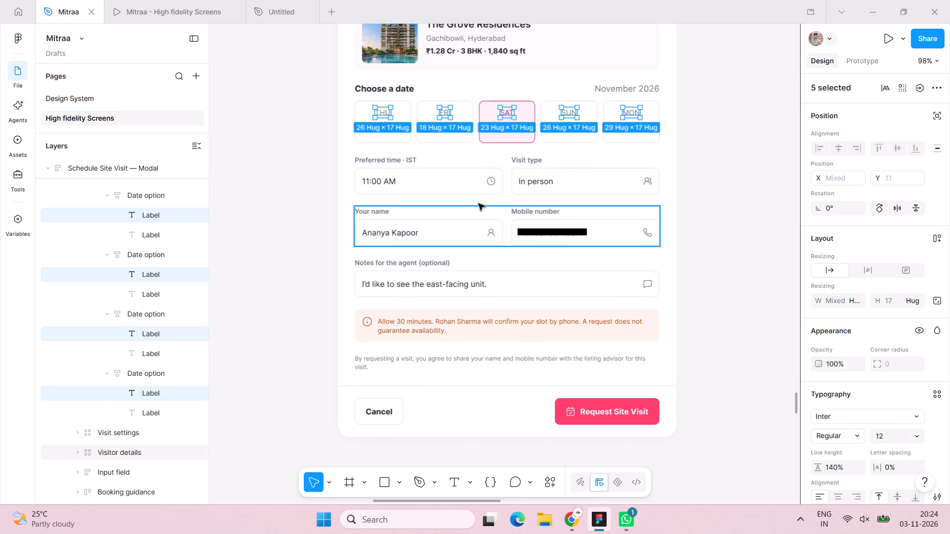
{"action": "left_click", "coordinate": [325, 158]}
Set the five day numbers (5 to 9) in the date options to font size 18.
{"action": "scroll", "coordinate": [325, 158], "scroll_direction": "left", "scroll_amount": 2}
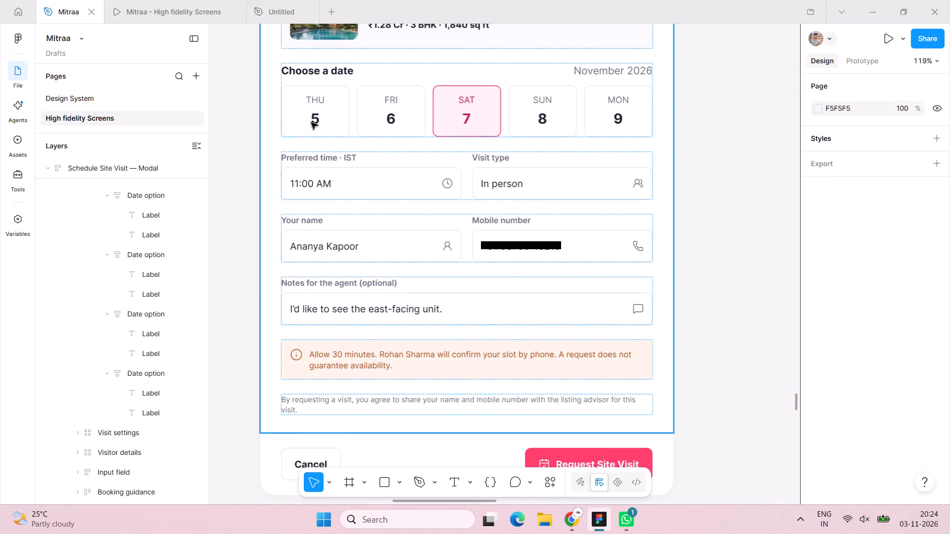
{"action": "triple_click", "coordinate": [317, 122]}
{"action": "double_click", "coordinate": [317, 121]}
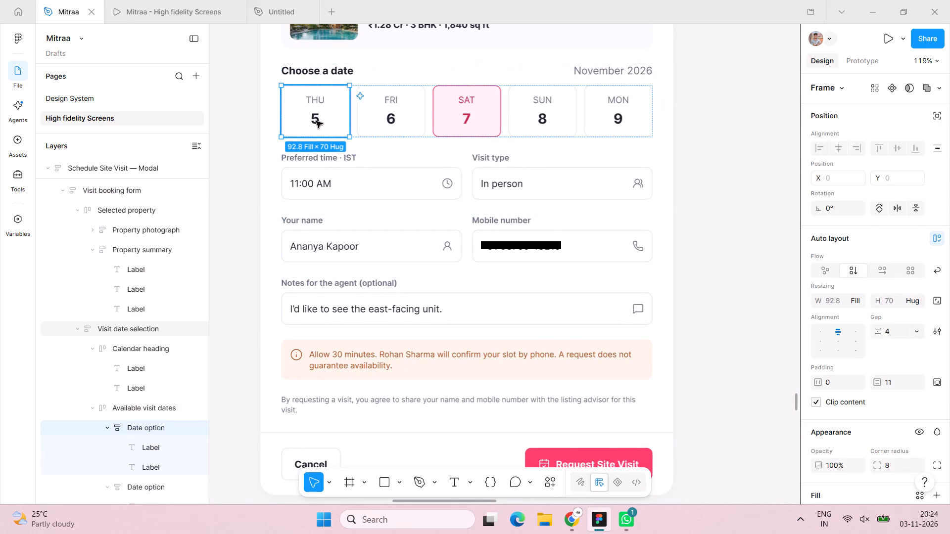
{"action": "double_click", "coordinate": [316, 121]}
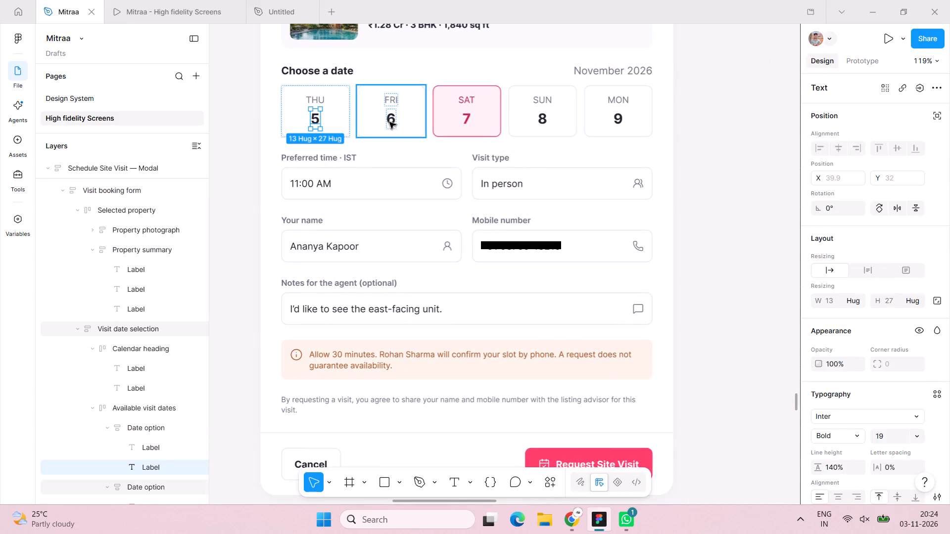
{"action": "double_click", "coordinate": [390, 122], "text": "shift"}
{"action": "double_click", "coordinate": [467, 118], "text": "shift"}
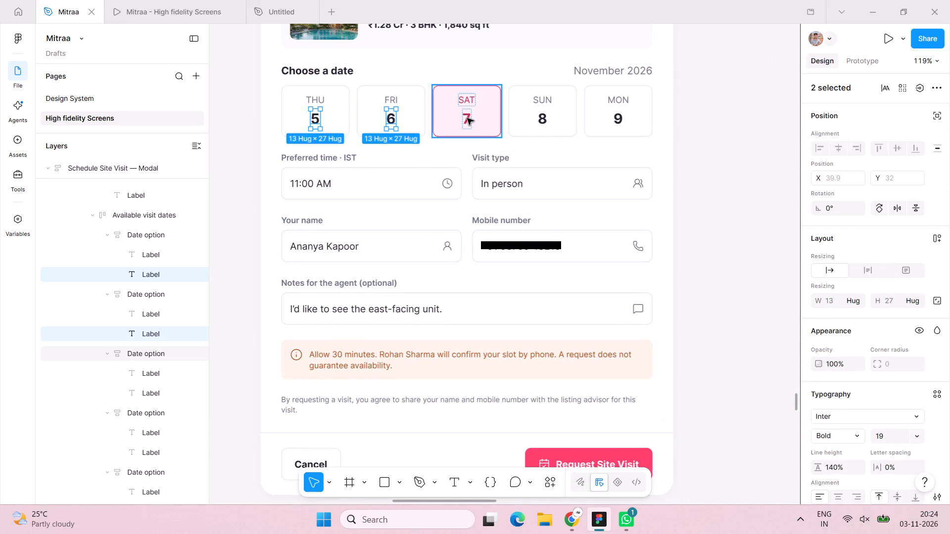
{"action": "double_click", "coordinate": [541, 118], "text": "shift"}
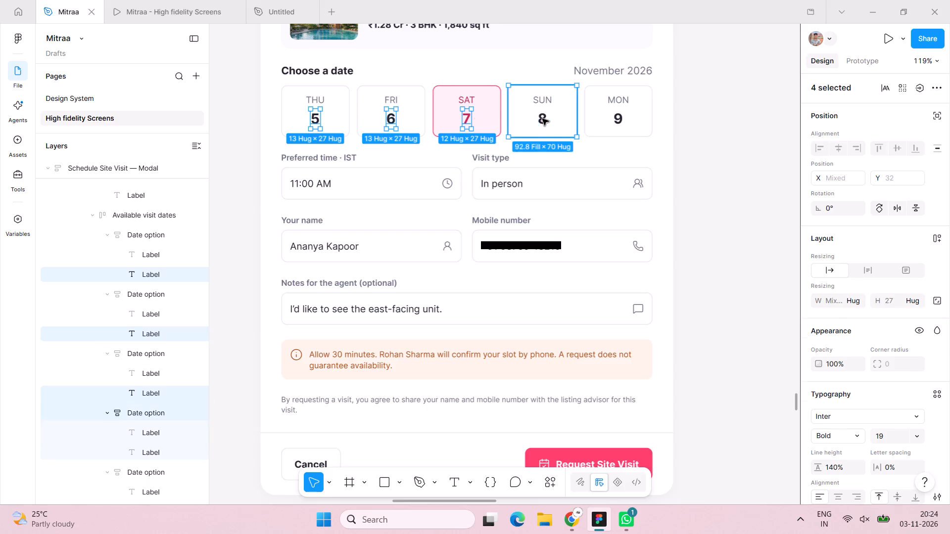
{"action": "double_click", "coordinate": [618, 122], "text": "shift"}
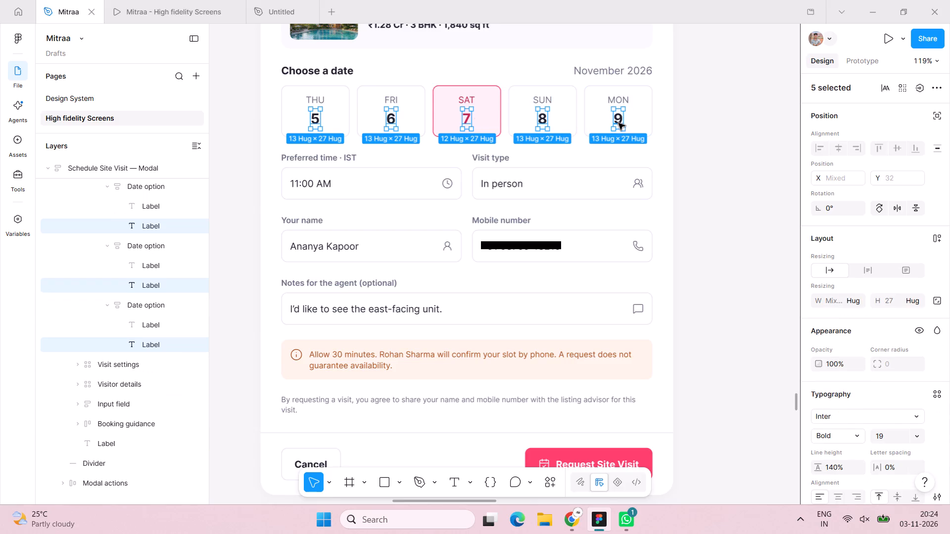
{"action": "left_click", "coordinate": [896, 437]}
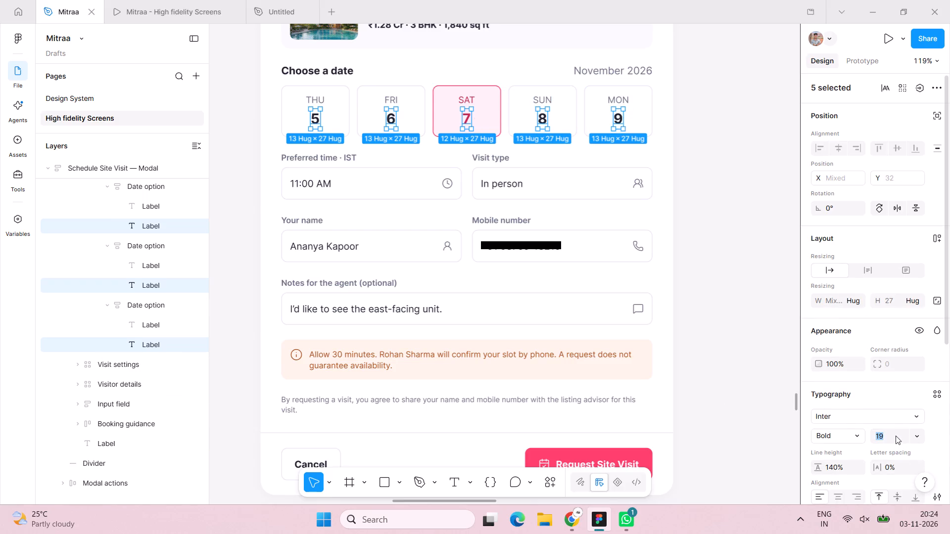
{"action": "type", "text": "18"}
{"action": "key", "text": "Return"}
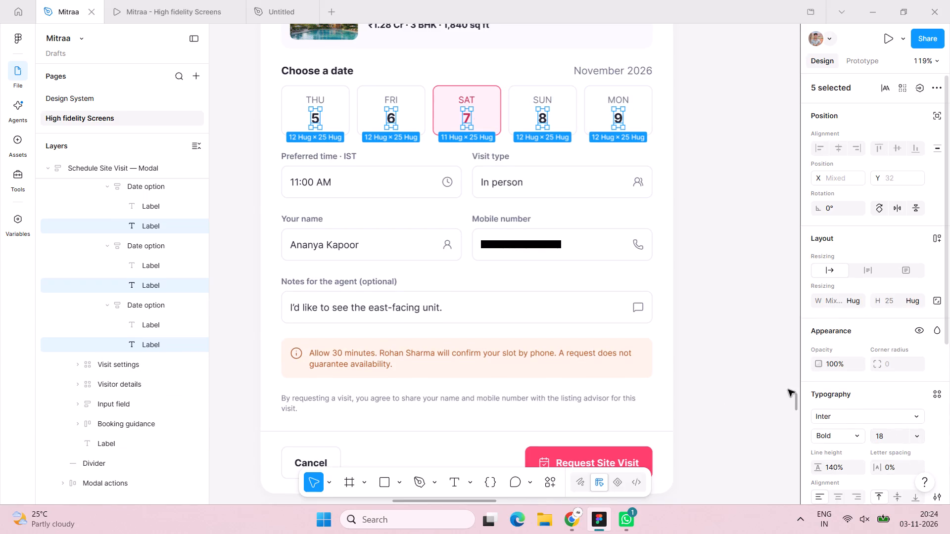
Set the preferred time, visit type, name, mobile number and notes field labels to font size 12.
{"action": "double_click", "coordinate": [327, 157]}
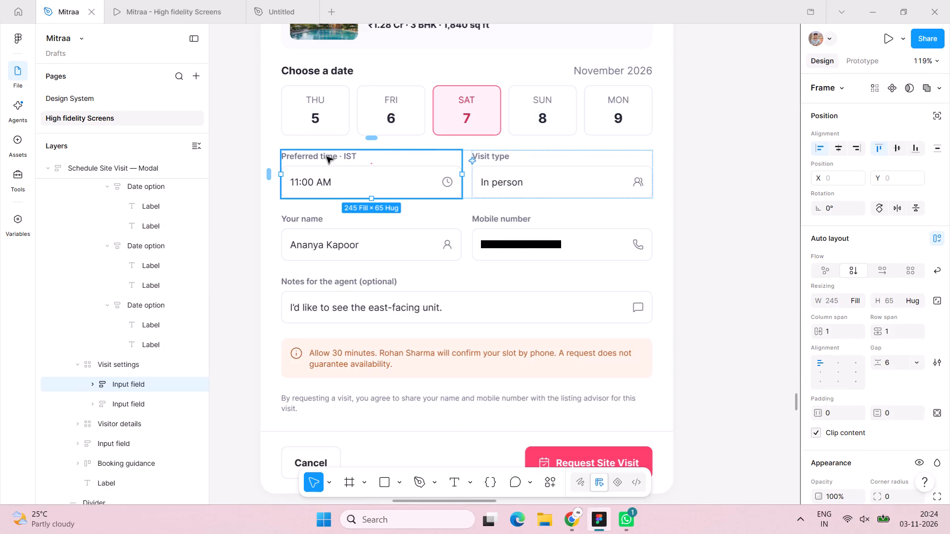
{"action": "double_click", "coordinate": [327, 157]}
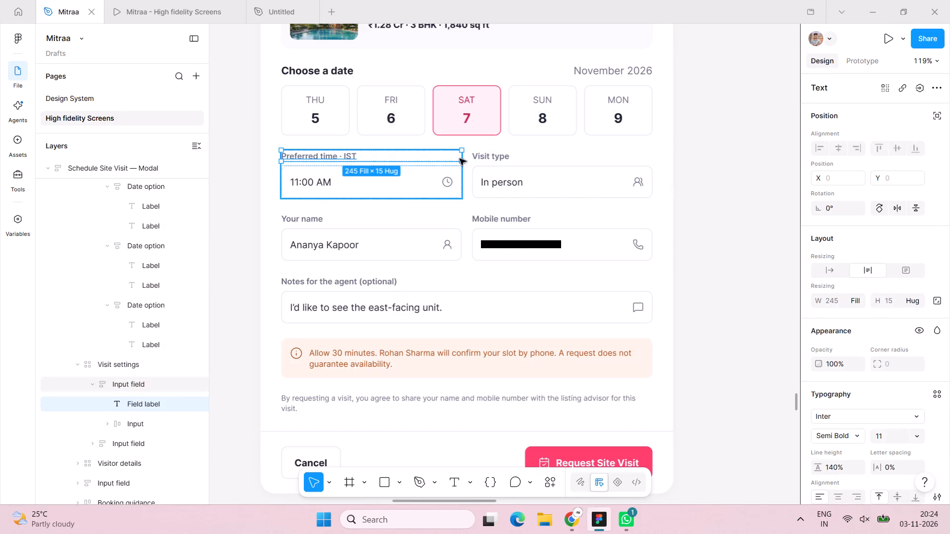
{"action": "double_click", "coordinate": [495, 156], "text": "shift"}
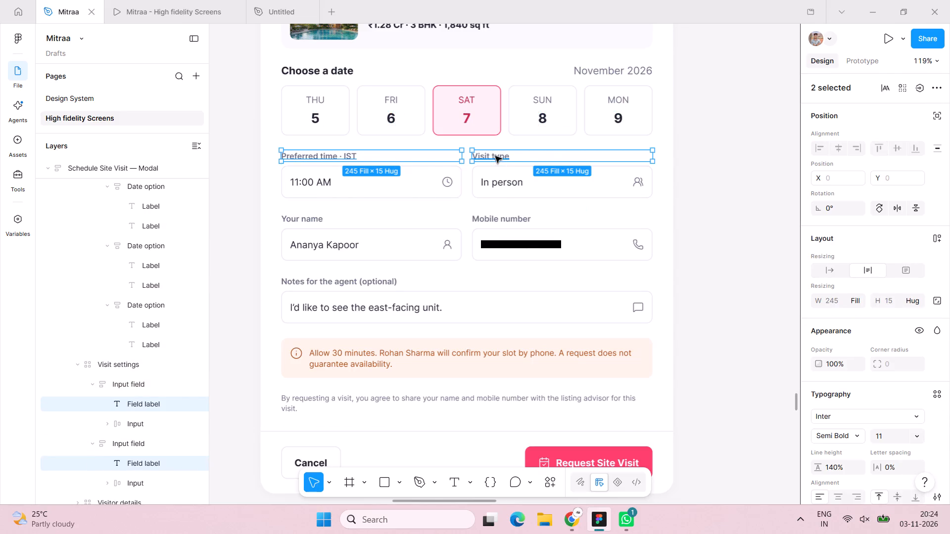
{"action": "double_click", "coordinate": [325, 219], "text": "shift"}
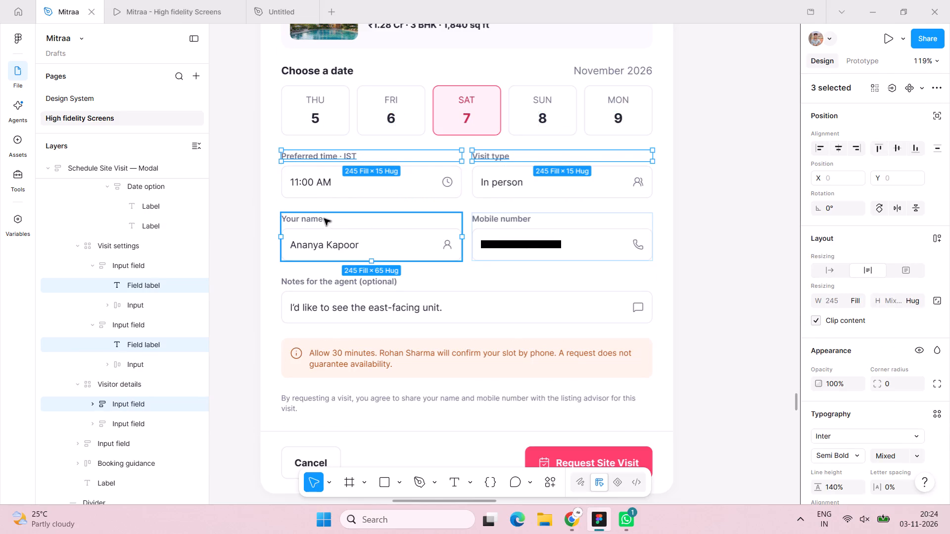
{"action": "double_click", "coordinate": [324, 219], "text": "shift"}
{"action": "triple_click", "coordinate": [324, 219], "text": "shift"}
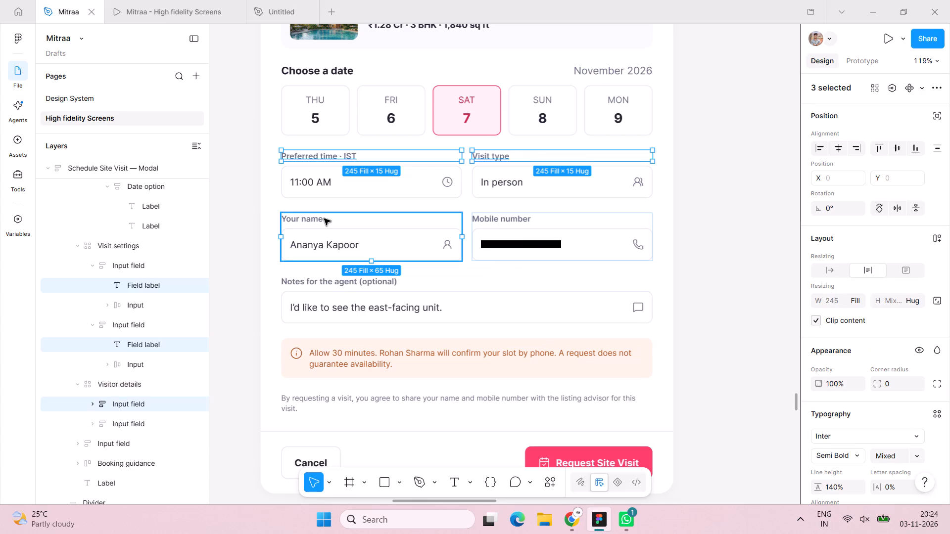
{"action": "triple_click", "coordinate": [324, 219], "text": "shift"}
{"action": "left_click", "coordinate": [324, 219], "text": "shift"}
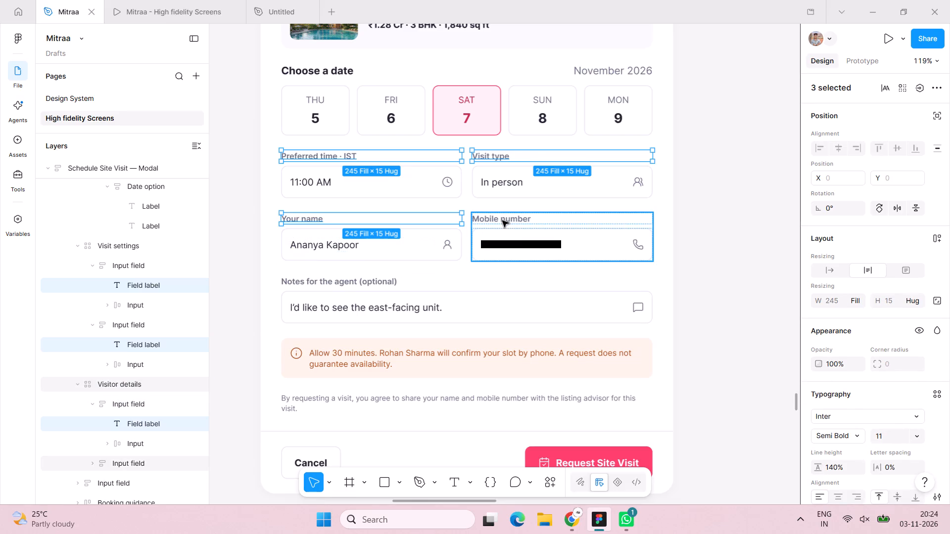
{"action": "double_click", "coordinate": [502, 221], "text": "shift"}
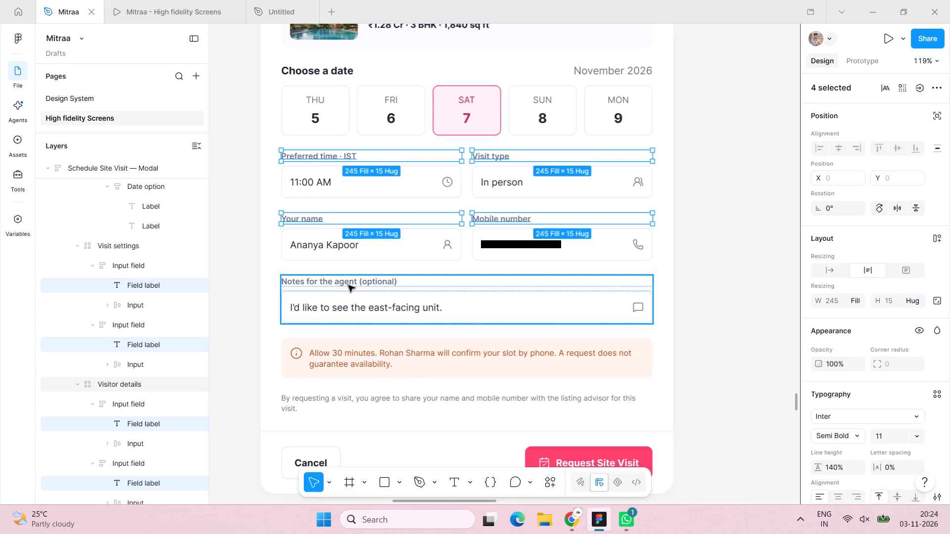
{"action": "double_click", "coordinate": [348, 285], "text": "shift"}
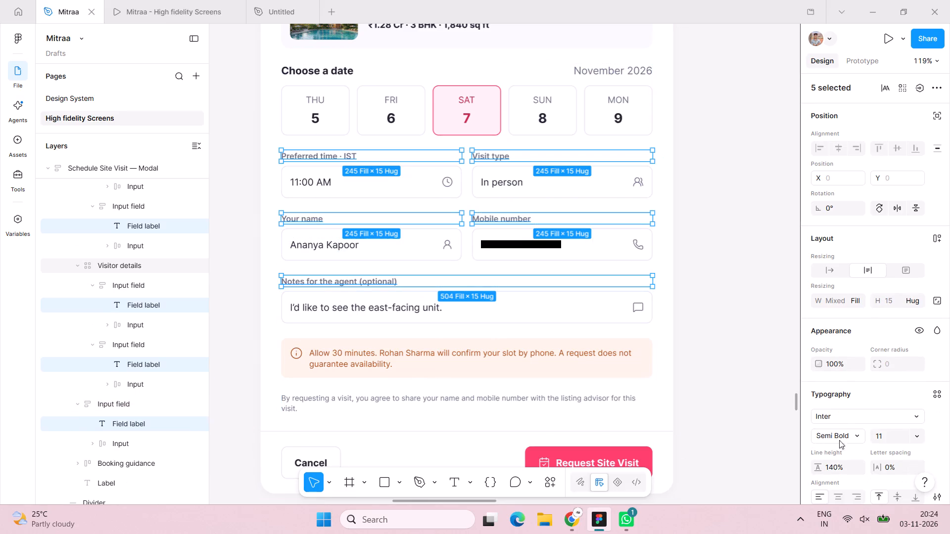
{"action": "left_click", "coordinate": [888, 435]}
{"action": "type", "text": "12"}
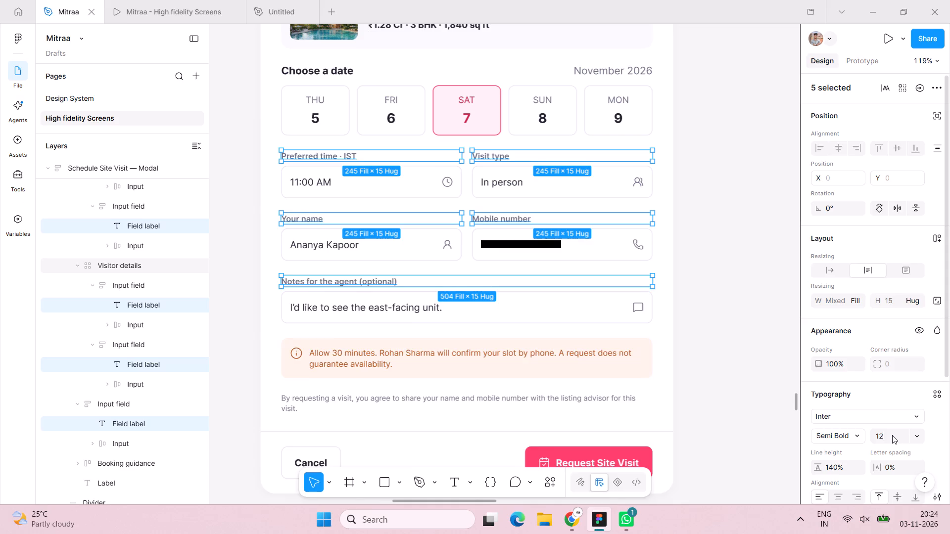
{"action": "key", "text": "Return"}
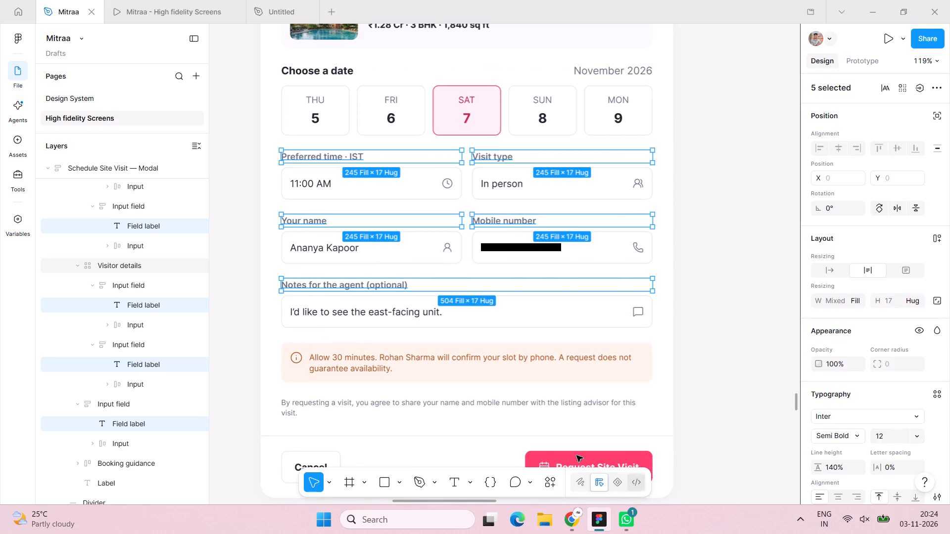
Select the value texts inside the form's input fields together, starting with preferred time, visit type and name, to enlarge their font size.
{"action": "scroll", "coordinate": [433, 406], "scroll_direction": "down", "scroll_amount": 1}
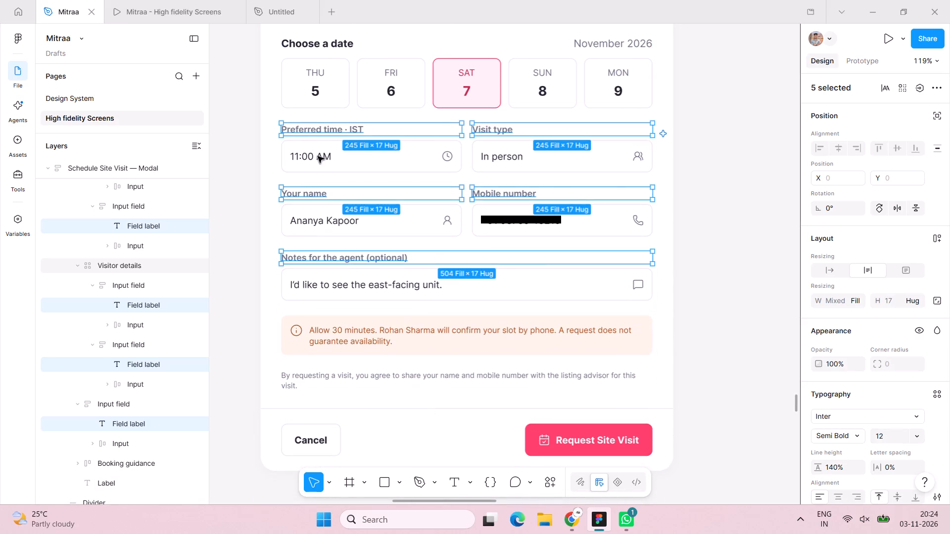
{"action": "triple_click", "coordinate": [318, 157]}
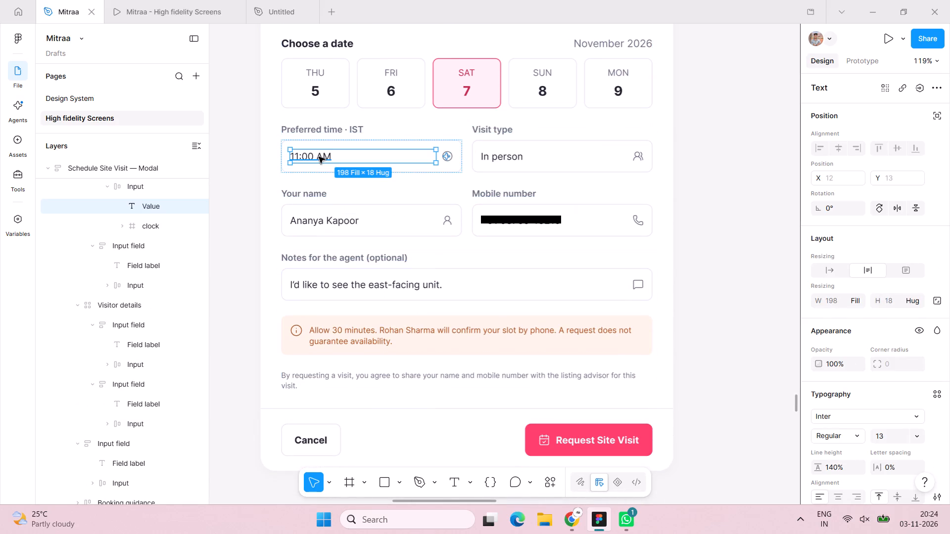
{"action": "triple_click", "coordinate": [518, 156], "text": "shift"}
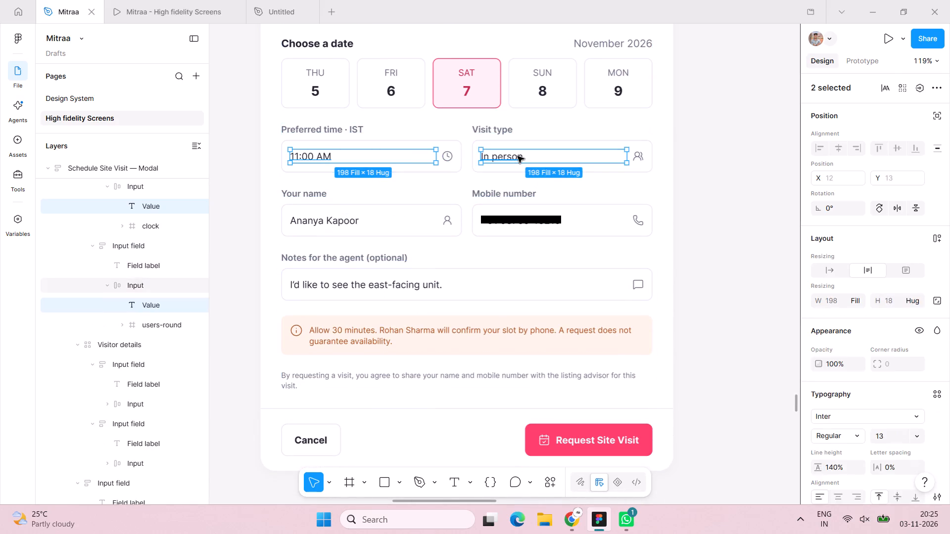
{"action": "triple_click", "coordinate": [333, 220], "text": "shift"}
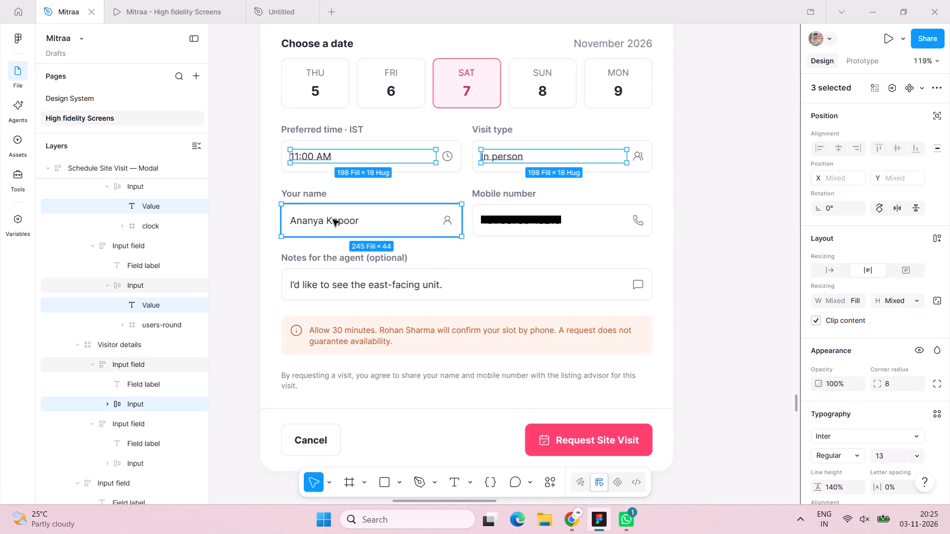
{"action": "triple_click", "coordinate": [333, 220], "text": "shift"}
{"action": "triple_click", "coordinate": [333, 220], "text": "shift"}
{"action": "triple_click", "coordinate": [333, 220], "text": "shift"}
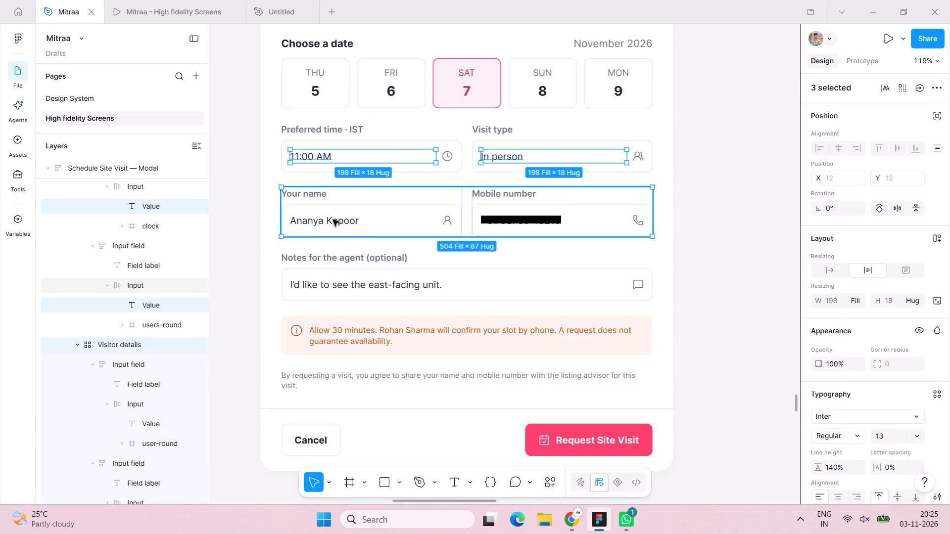
{"action": "double_click", "coordinate": [333, 220], "text": "shift"}
{"action": "triple_click", "coordinate": [333, 220], "text": "shift"}
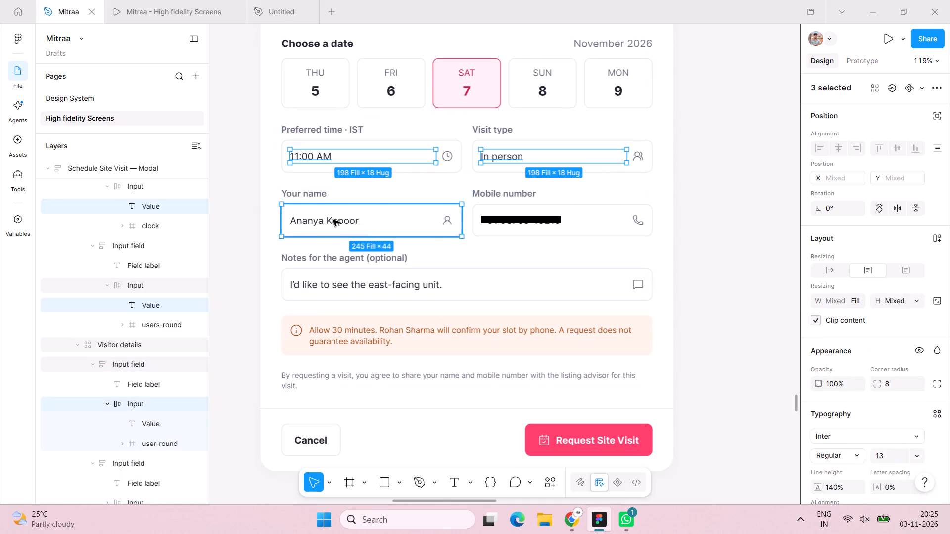
Add the mobile number and notes values to the selected field values and set all five to font size 14.
{"action": "triple_click", "coordinate": [523, 225], "text": "shift"}
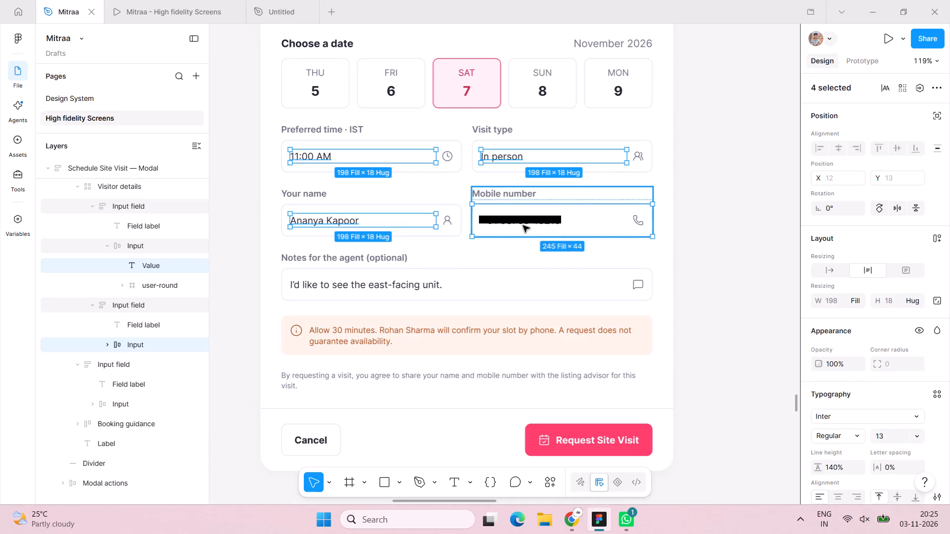
{"action": "left_click", "coordinate": [523, 225], "text": "shift"}
{"action": "triple_click", "coordinate": [523, 223], "text": "shift"}
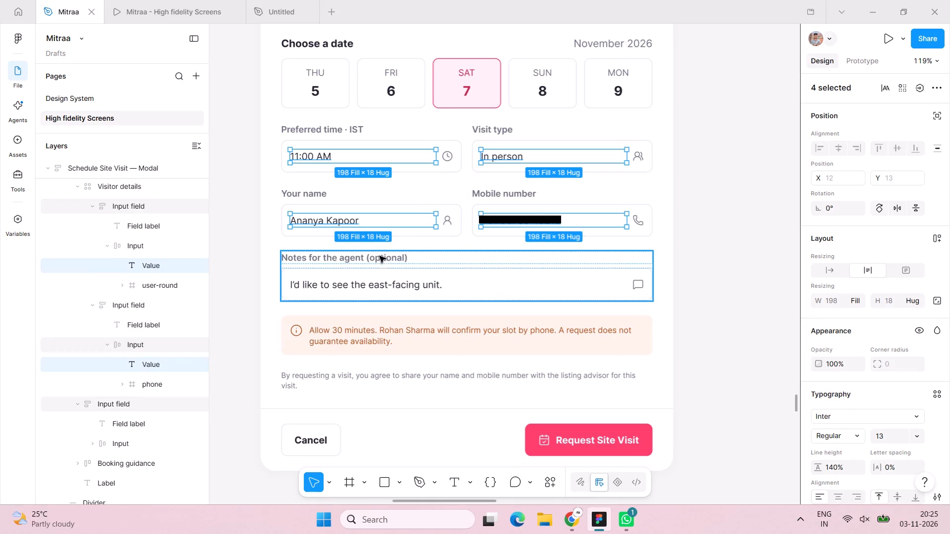
{"action": "triple_click", "coordinate": [364, 285], "text": "shift"}
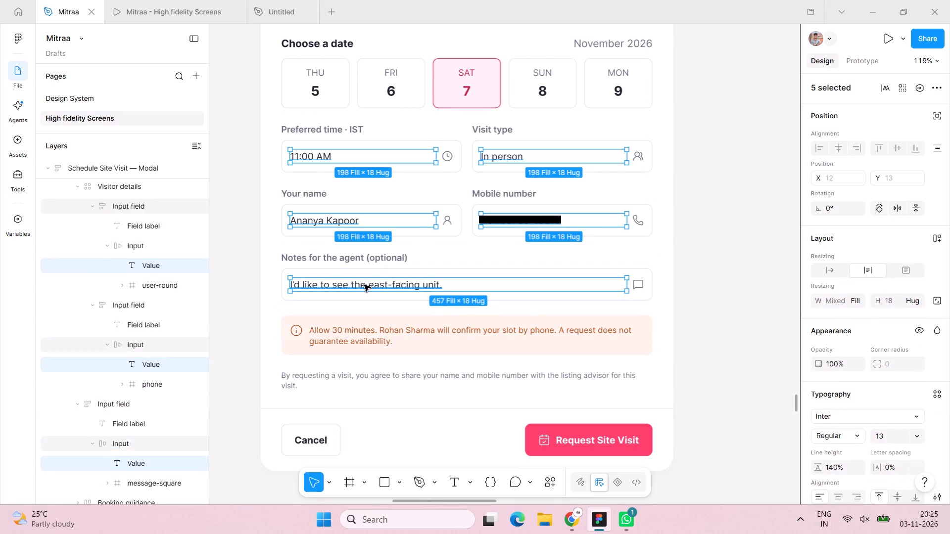
{"action": "left_click_drag", "start_coordinate": [893, 433], "coordinate": [904, 434]}
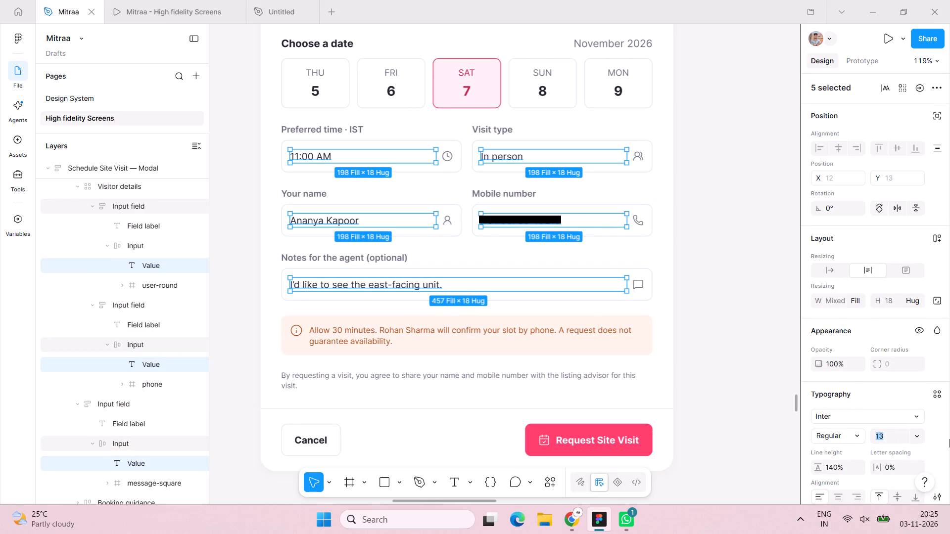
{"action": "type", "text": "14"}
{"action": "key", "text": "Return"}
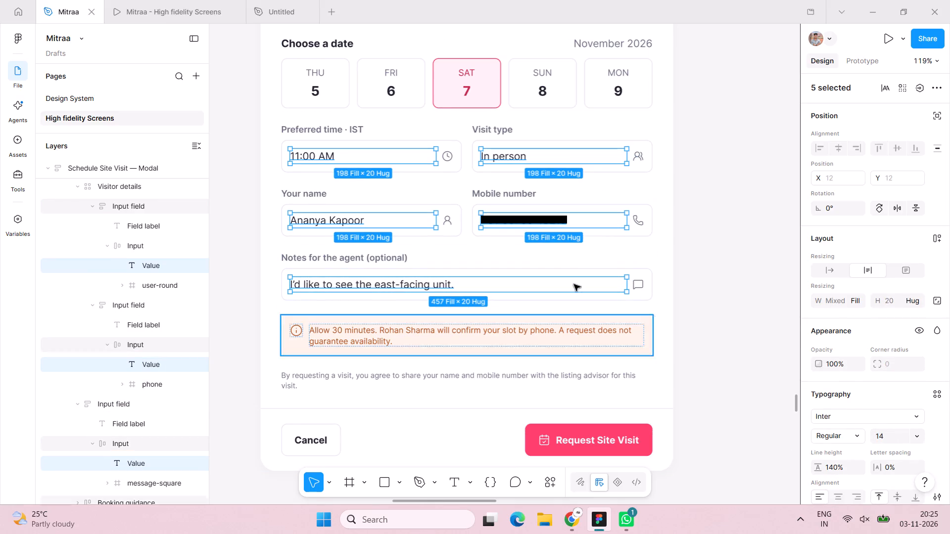
Select the icon frames inside the form's input fields together: clock, user-round, users-round and phone.
{"action": "left_click", "coordinate": [447, 153]}
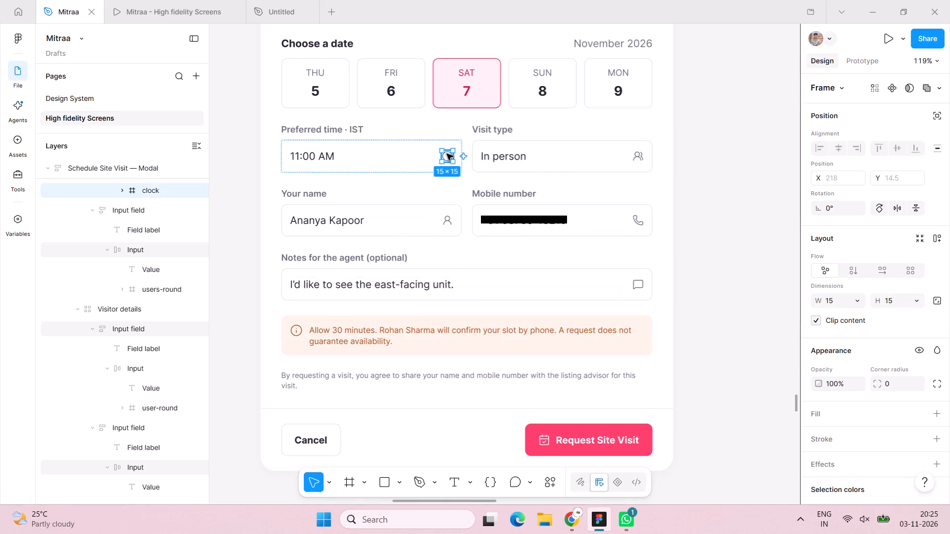
{"action": "triple_click", "coordinate": [450, 222], "text": "shift"}
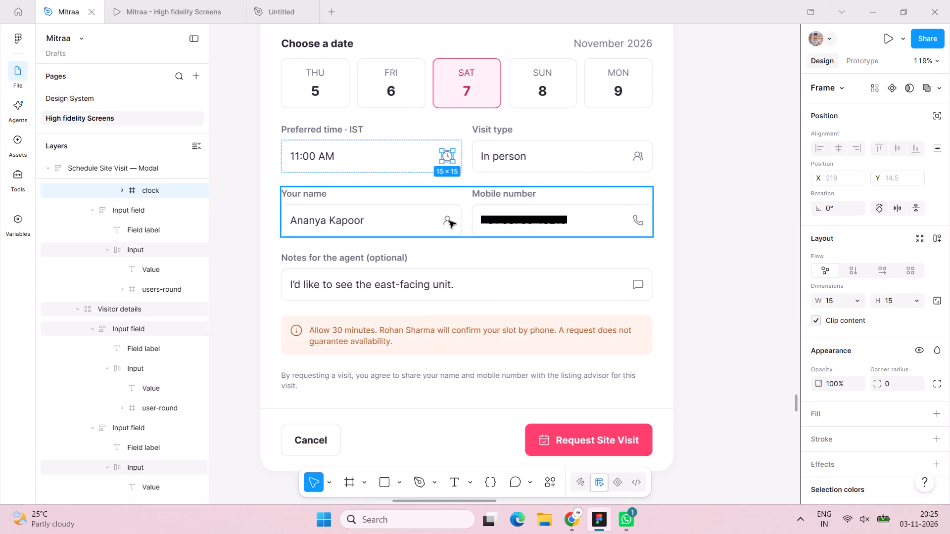
{"action": "triple_click", "coordinate": [449, 221], "text": "shift"}
{"action": "triple_click", "coordinate": [449, 221], "text": "shift"}
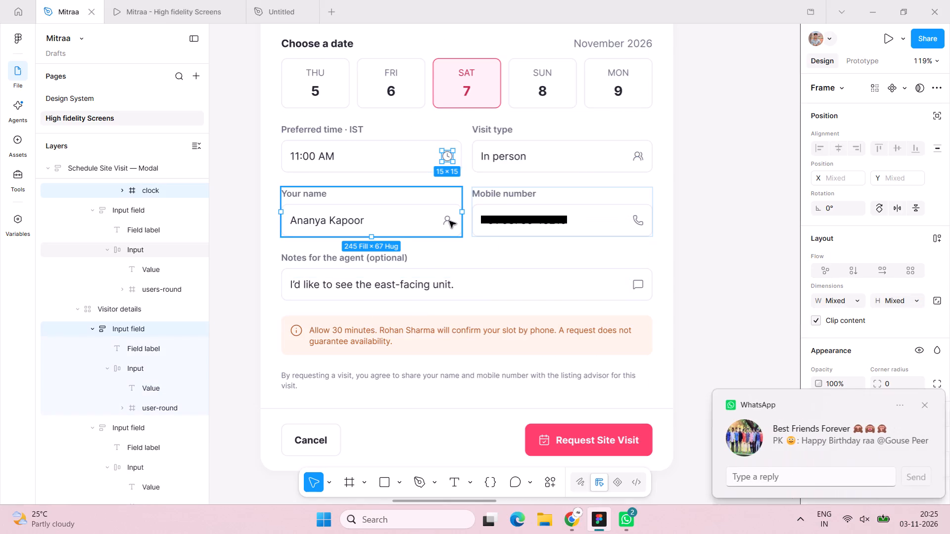
{"action": "left_click", "coordinate": [449, 221], "text": "shift"}
{"action": "triple_click", "coordinate": [449, 221], "text": "shift"}
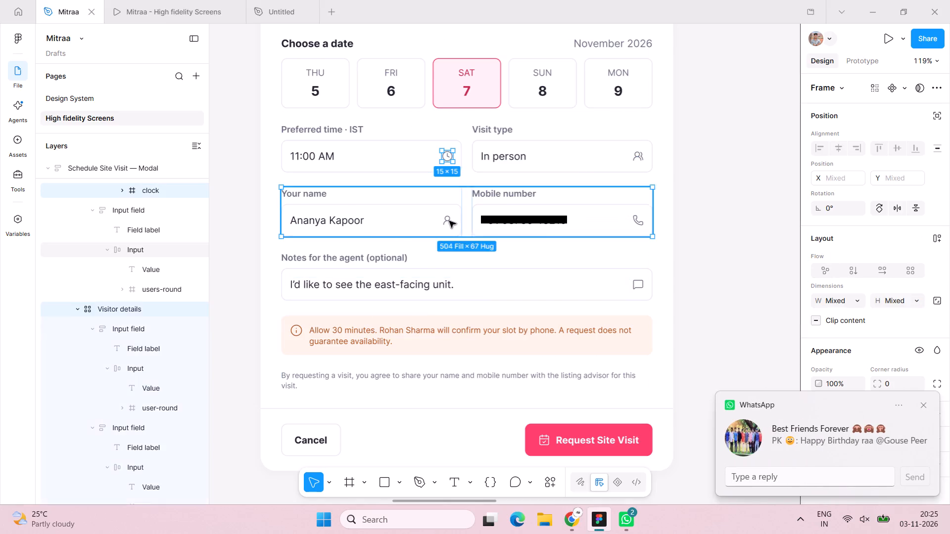
{"action": "triple_click", "coordinate": [449, 221], "text": "shift"}
{"action": "double_click", "coordinate": [449, 221], "text": "shift"}
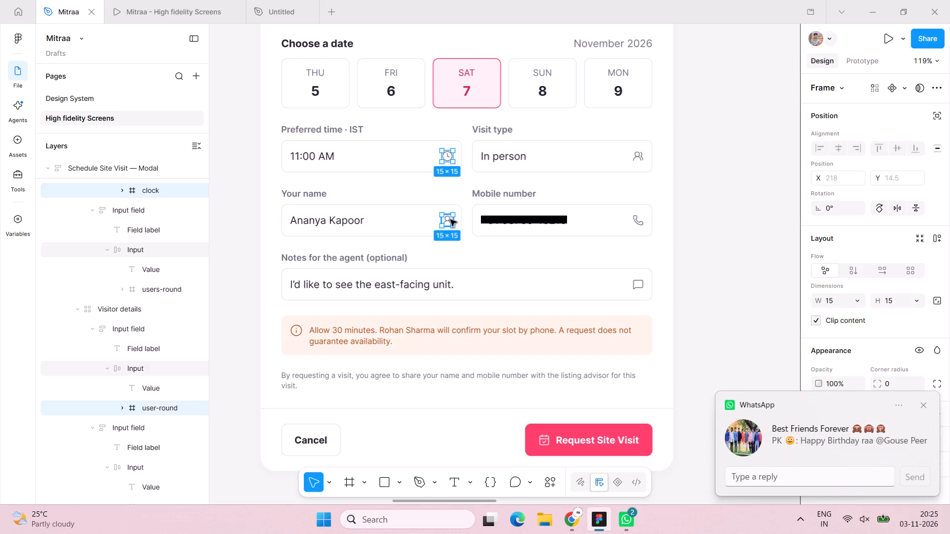
{"action": "triple_click", "coordinate": [641, 157], "text": "shift"}
{"action": "left_click", "coordinate": [641, 158], "text": "shift"}
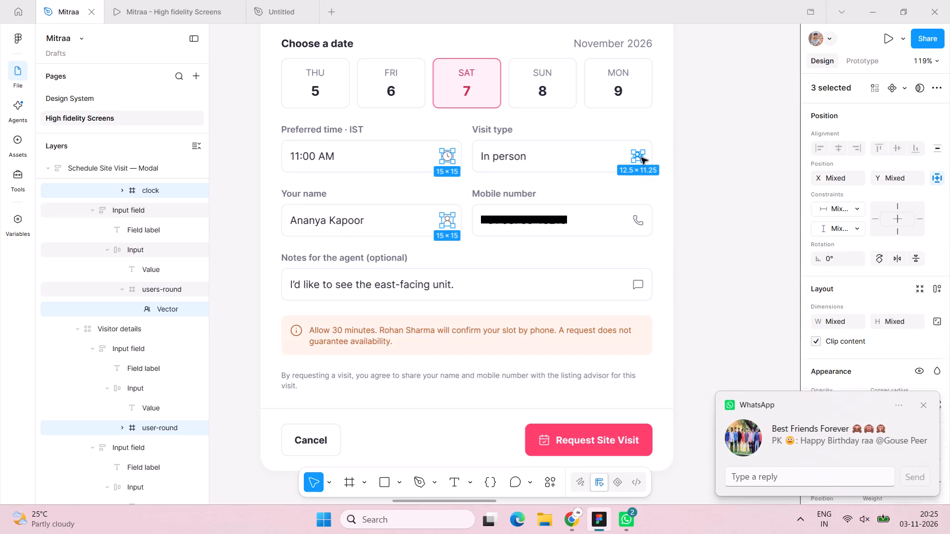
{"action": "key", "text": "ctrl+z"}
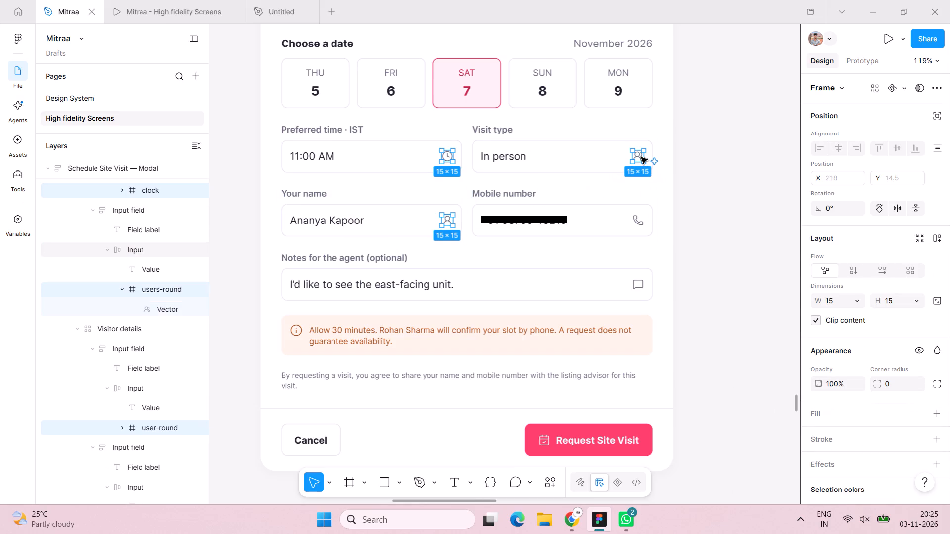
{"action": "triple_click", "coordinate": [635, 221], "text": "shift"}
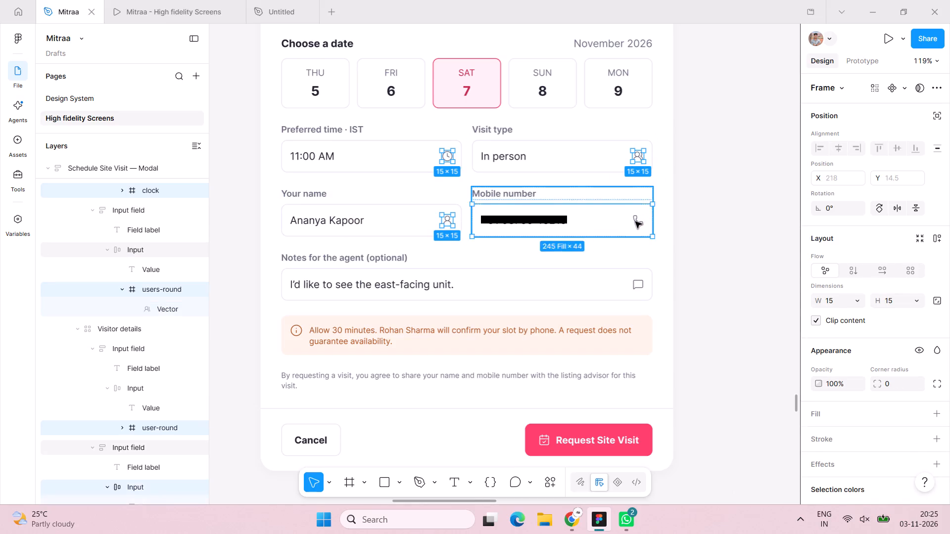
{"action": "left_click", "coordinate": [635, 222], "text": "shift"}
{"action": "key", "text": "ctrl+z"}
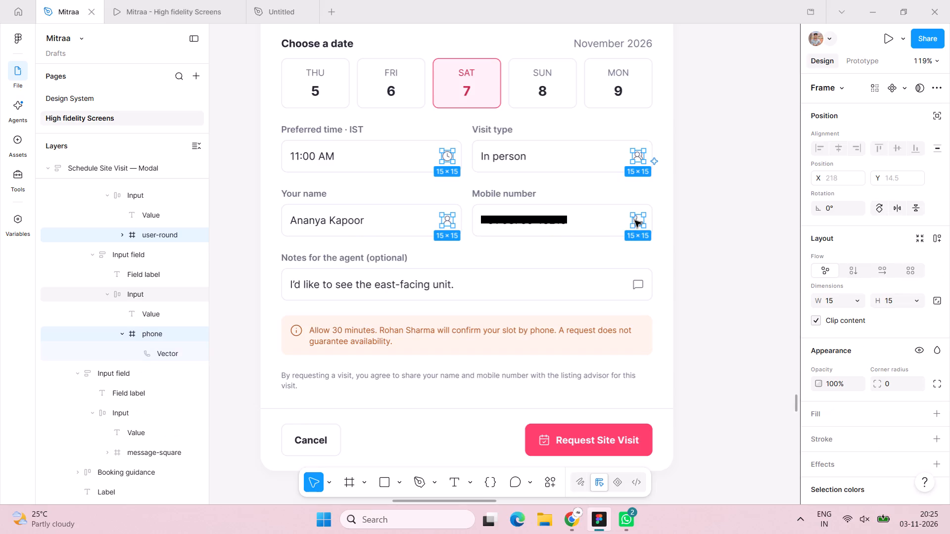
Add the notes field's message icon to the selected input field icons, lock their aspect ratio and resize all five to 16 × 16.
{"action": "double_click", "coordinate": [639, 283], "text": "shift"}
{"action": "left_click", "coordinate": [641, 279], "text": "shift"}
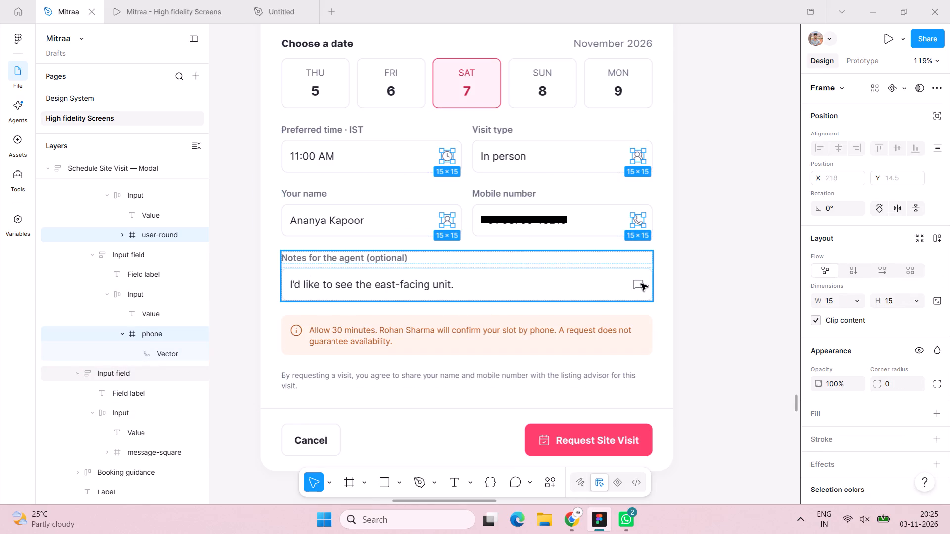
{"action": "triple_click", "coordinate": [641, 284], "text": "shift"}
{"action": "left_click", "coordinate": [641, 284], "text": "shift"}
{"action": "key", "text": "ctrl+z"}
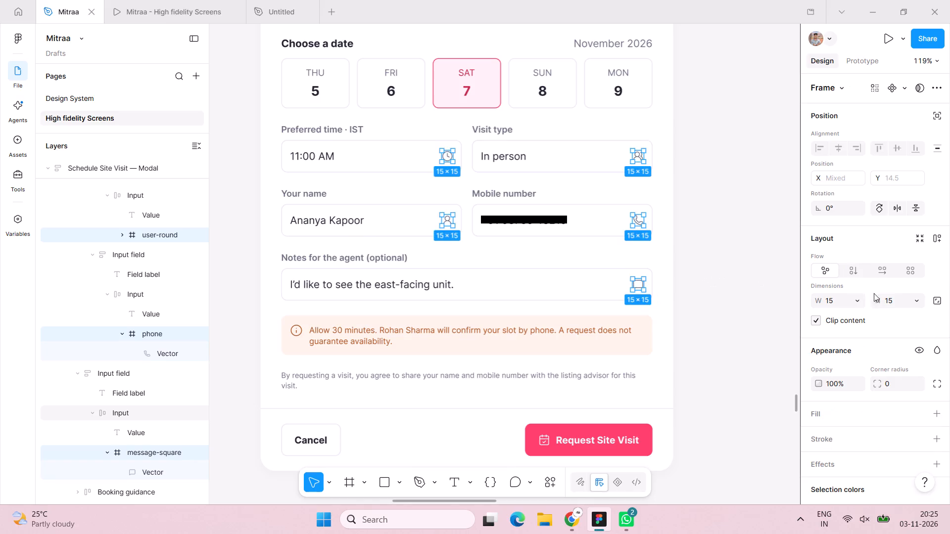
{"action": "left_click", "coordinate": [938, 301]}
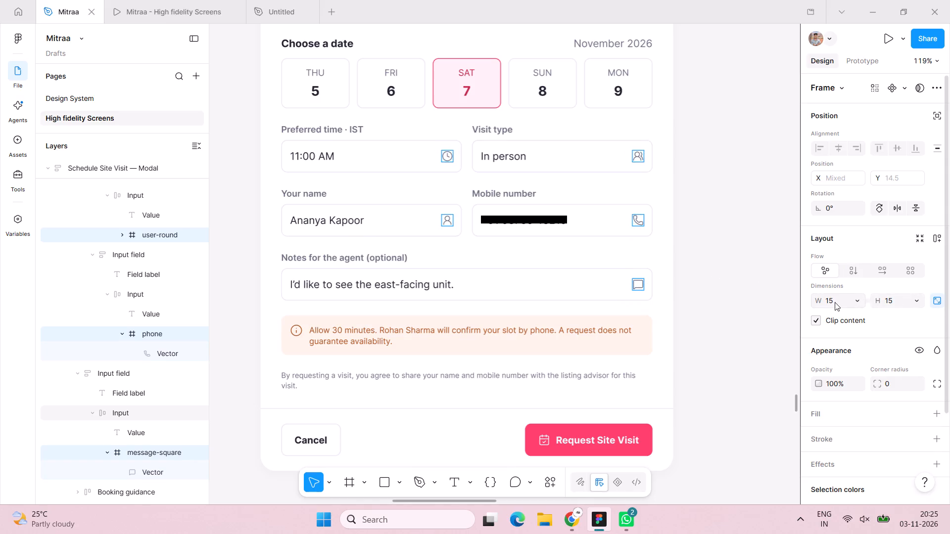
{"action": "left_click", "coordinate": [835, 302]}
{"action": "type", "text": "16"}
{"action": "key", "text": "Return"}
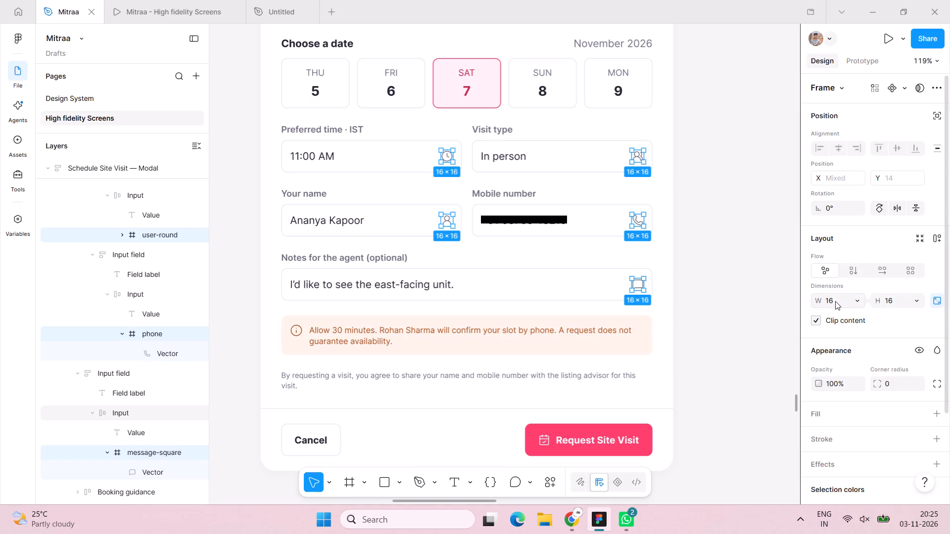
Set the booking guidance text in the Schedule Site Visit modal to font size 12.
{"action": "left_click", "coordinate": [531, 342]}
{"action": "double_click", "coordinate": [531, 341]}
{"action": "double_click", "coordinate": [533, 333]}
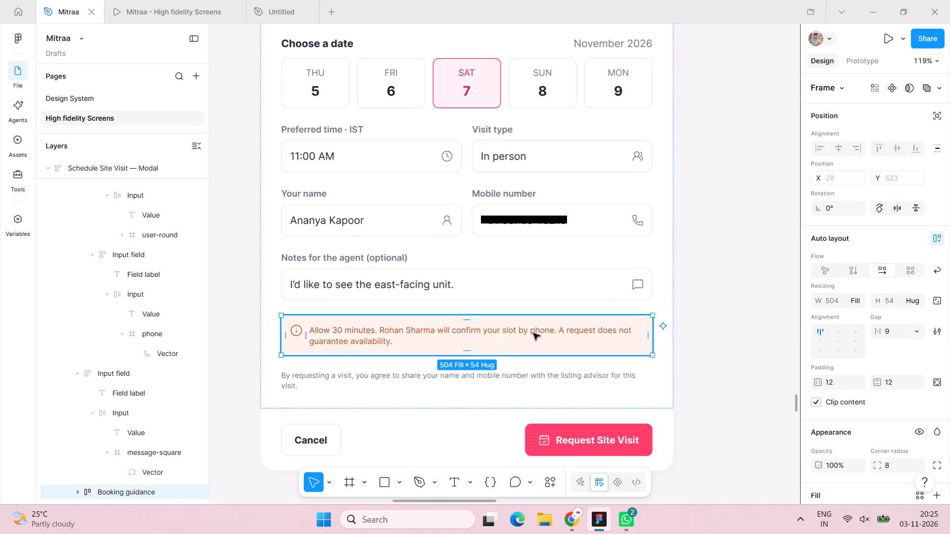
{"action": "double_click", "coordinate": [533, 333]}
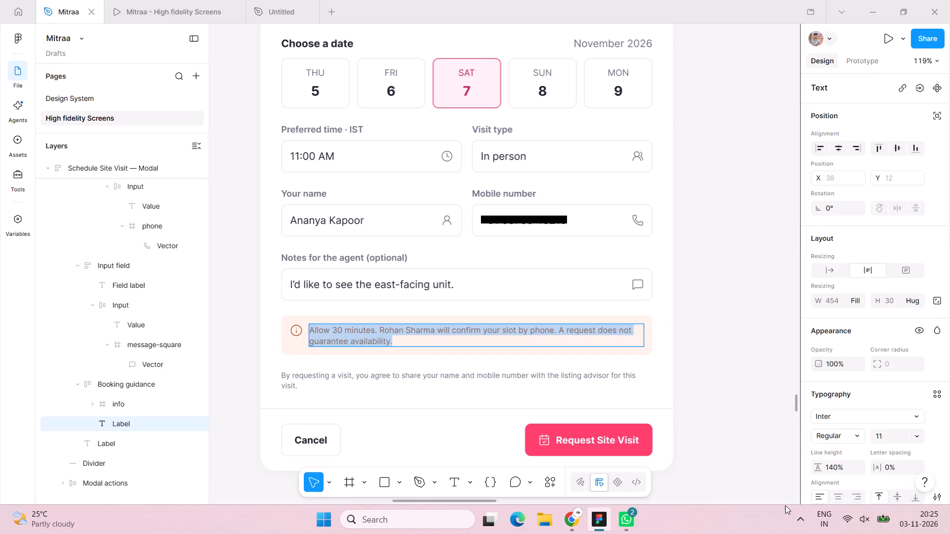
{"action": "left_click", "coordinate": [895, 441]}
{"action": "type", "text": "12"}
{"action": "key", "text": "Return"}
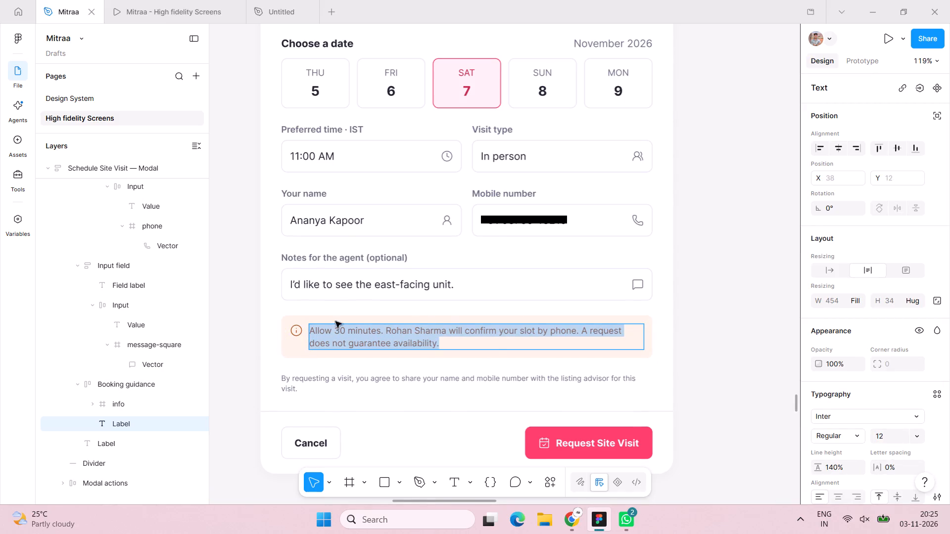
Lock the aspect ratio of the booking guidance's info icon and resize it to 18 × 18.
{"action": "double_click", "coordinate": [298, 333]}
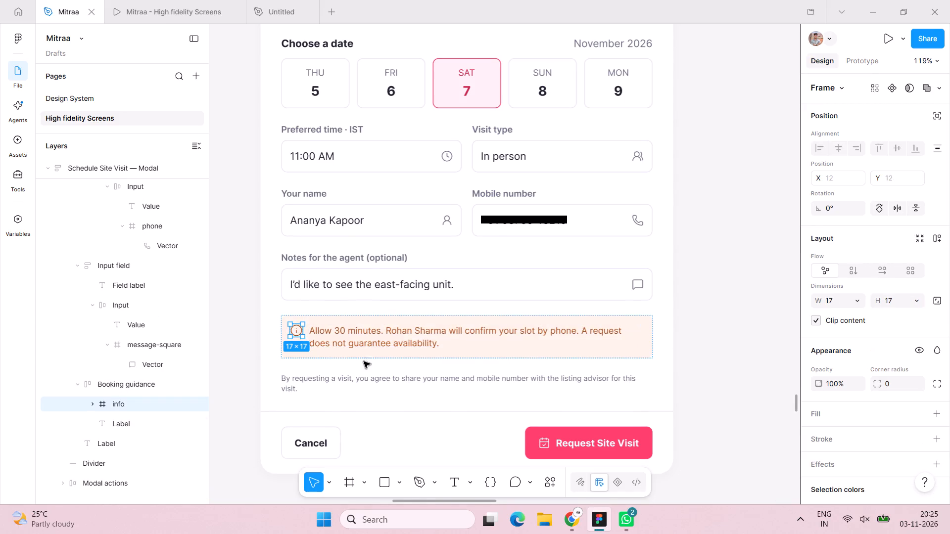
{"action": "left_click", "coordinate": [933, 298]}
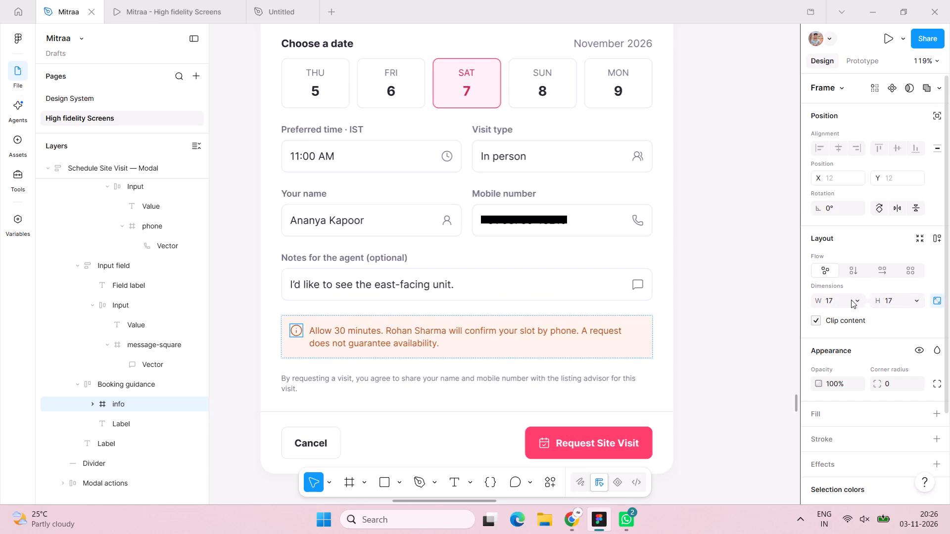
{"action": "left_click", "coordinate": [845, 298]}
{"action": "type", "text": "18"}
{"action": "key", "text": "Return"}
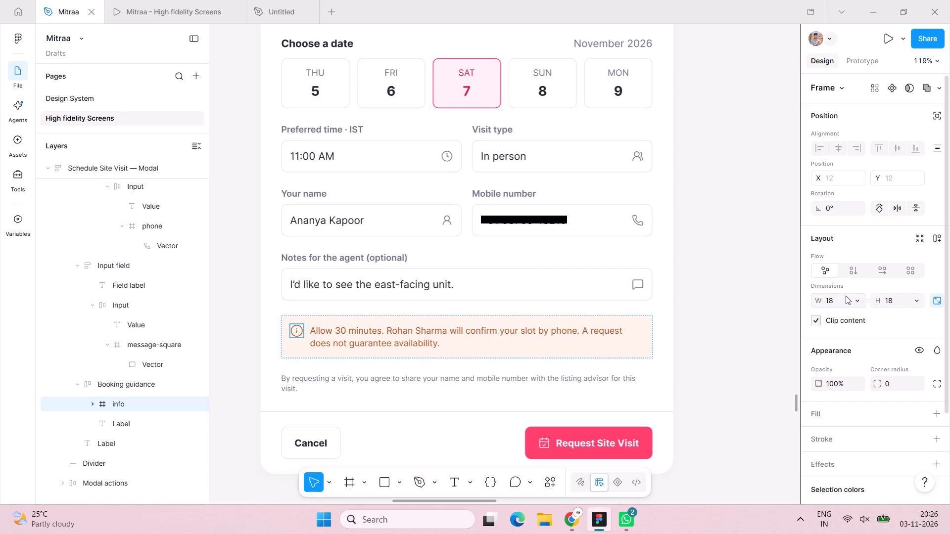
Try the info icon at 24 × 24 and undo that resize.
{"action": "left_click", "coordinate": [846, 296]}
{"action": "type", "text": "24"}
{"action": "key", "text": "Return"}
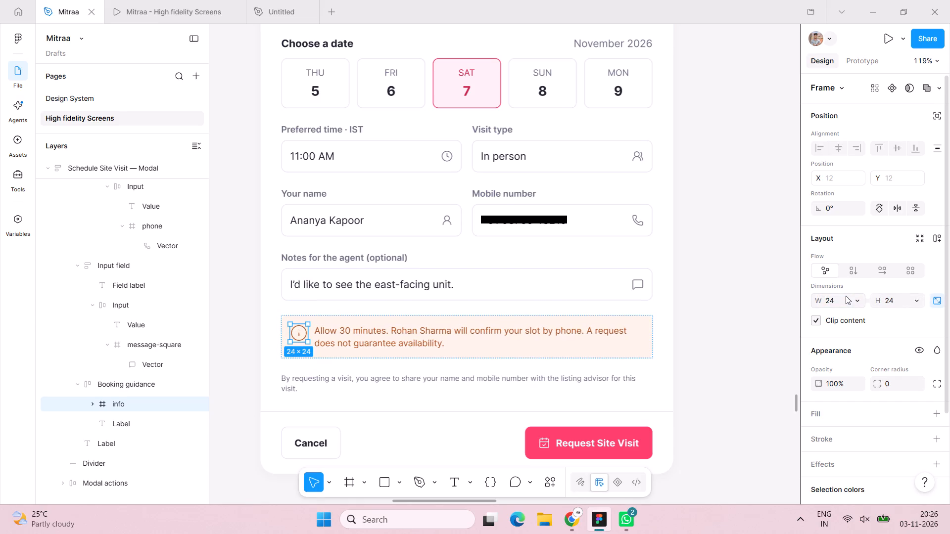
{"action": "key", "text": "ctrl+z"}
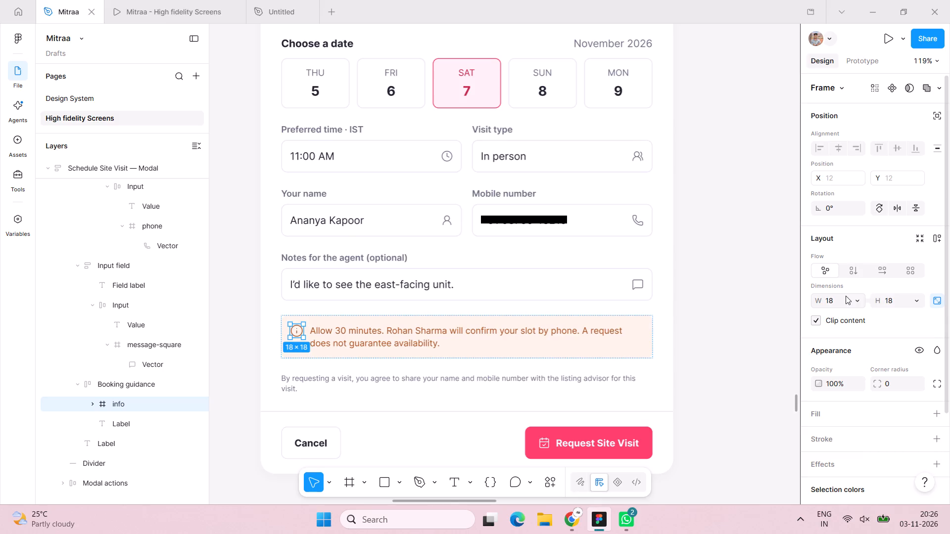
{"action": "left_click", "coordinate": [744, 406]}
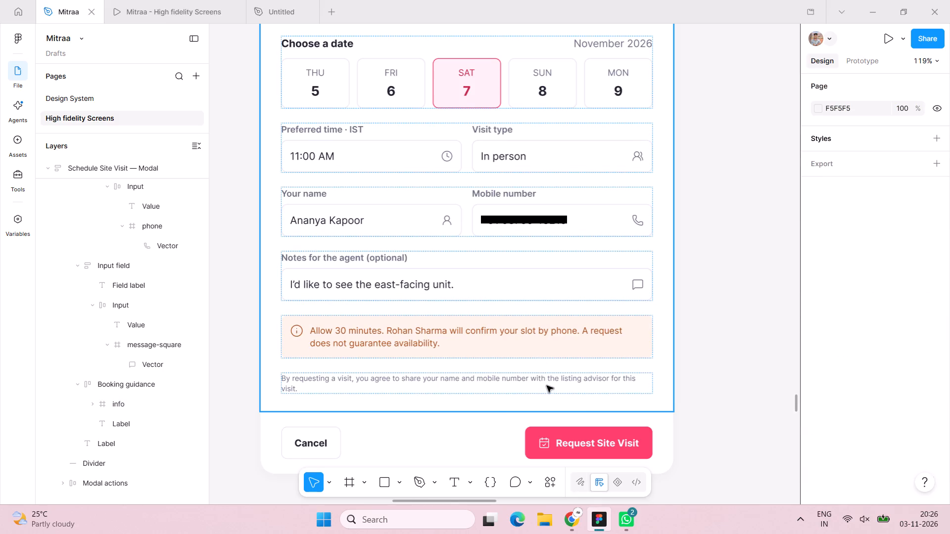
Set the consent text below the booking guidance to font size 12.
{"action": "double_click", "coordinate": [547, 386]}
{"action": "double_click", "coordinate": [547, 382]}
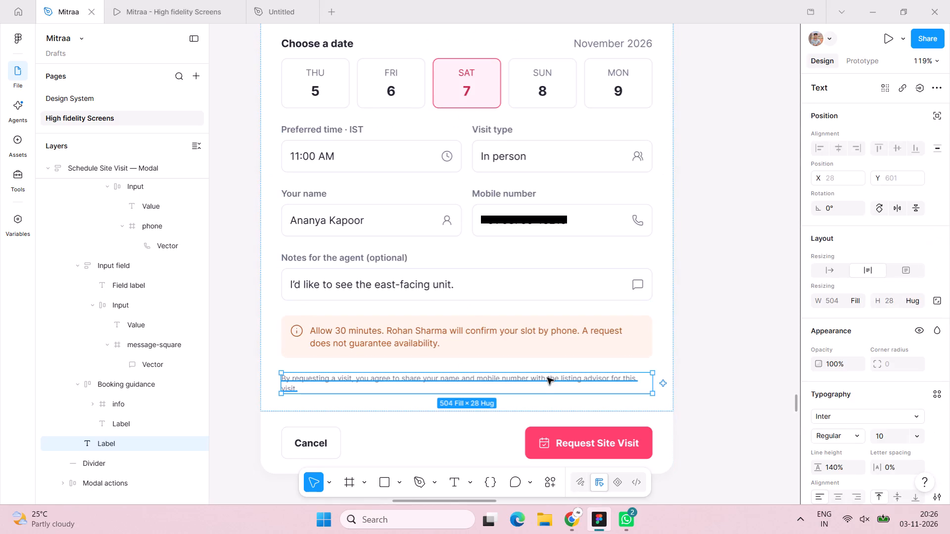
{"action": "double_click", "coordinate": [547, 378]}
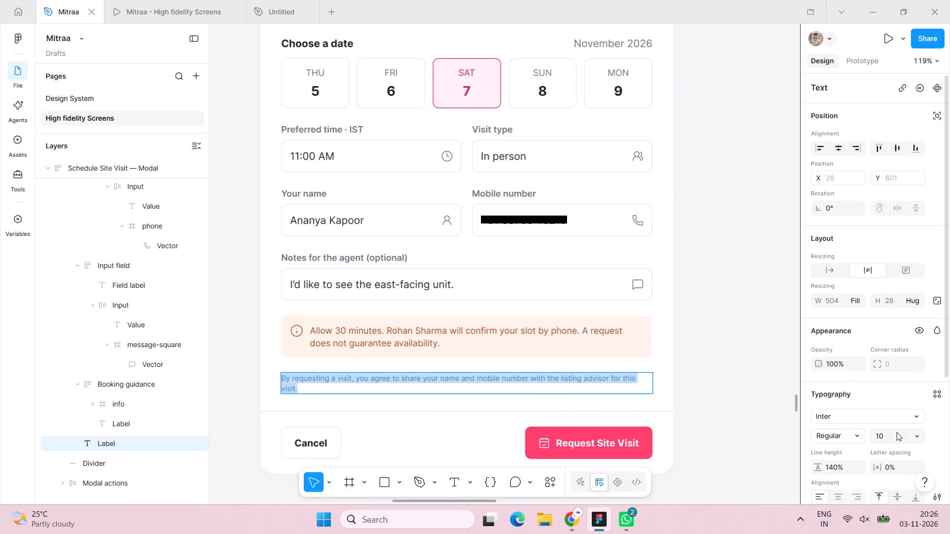
{"action": "left_click", "coordinate": [897, 433]}
{"action": "type", "text": "12"}
{"action": "key", "text": "Return"}
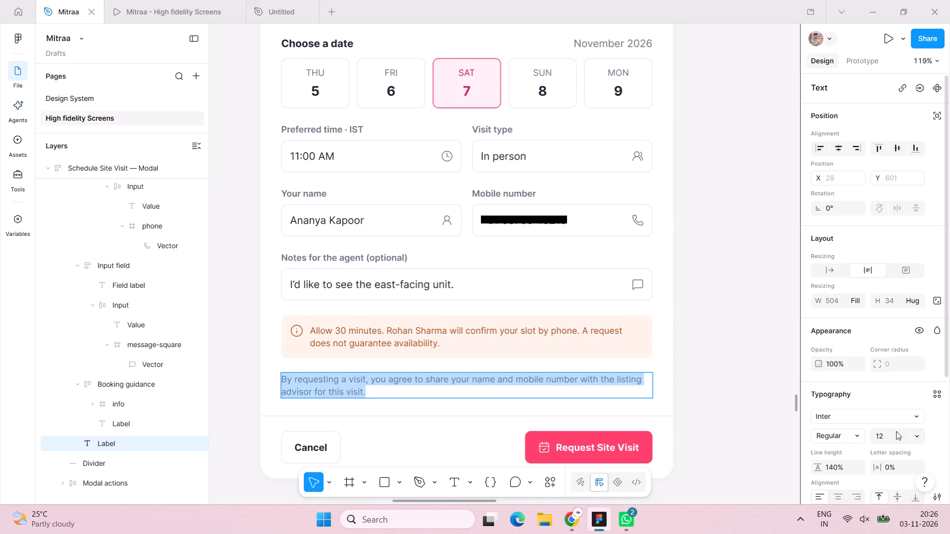
Set the labels of the modal's Cancel and Request Site Visit buttons to font size 14.
{"action": "scroll", "coordinate": [420, 317], "scroll_direction": "down", "scroll_amount": 4}
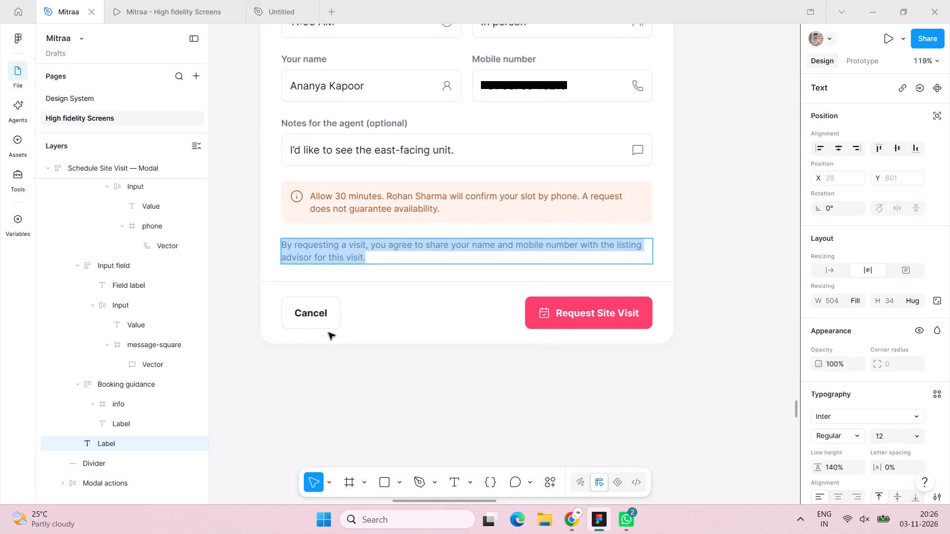
{"action": "double_click", "coordinate": [316, 314]}
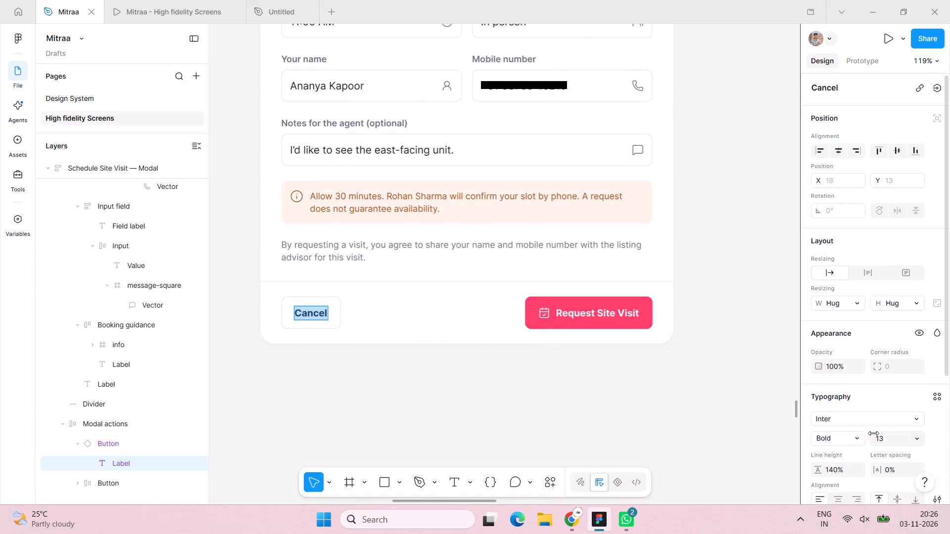
{"action": "left_click", "coordinate": [896, 441]}
{"action": "type", "text": "14"}
{"action": "key", "text": "Return"}
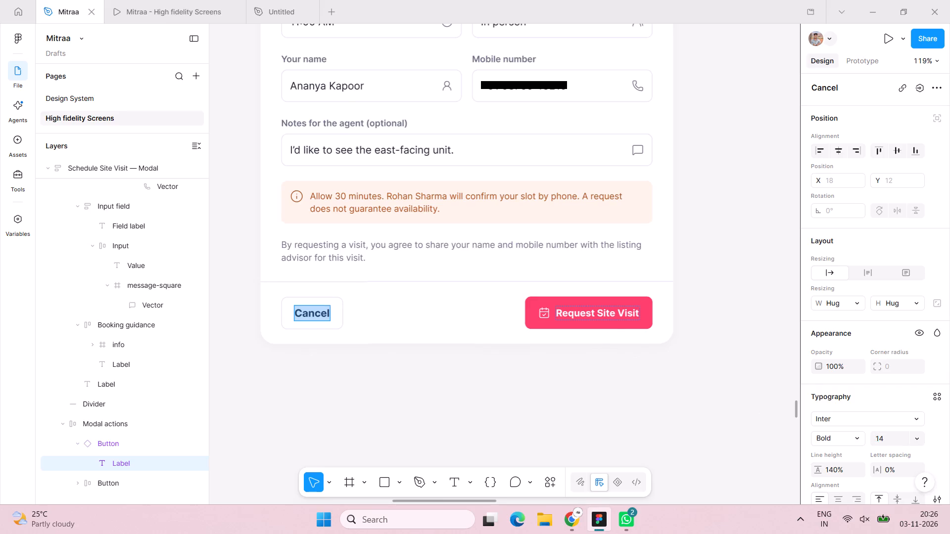
{"action": "triple_click", "coordinate": [611, 318]}
{"action": "left_click", "coordinate": [894, 430]}
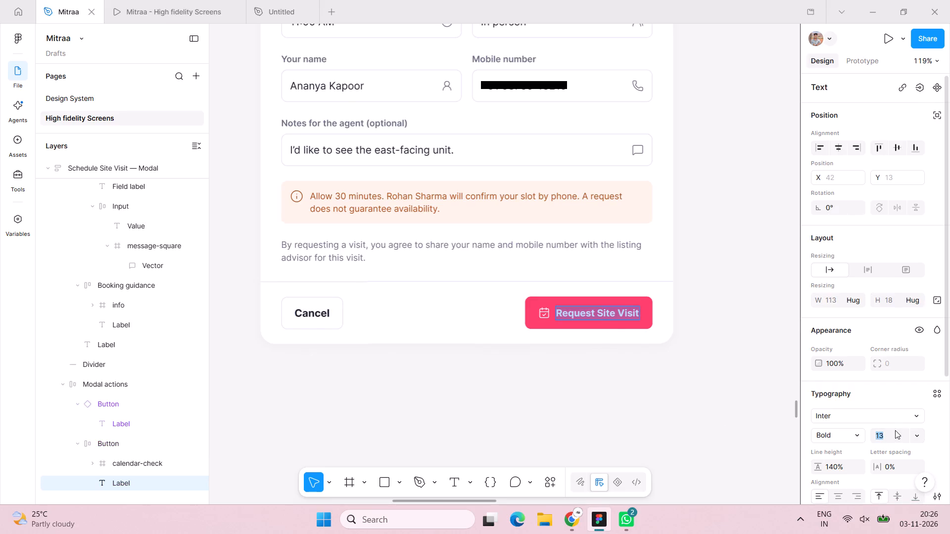
{"action": "type", "text": "14"}
{"action": "key", "text": "Return"}
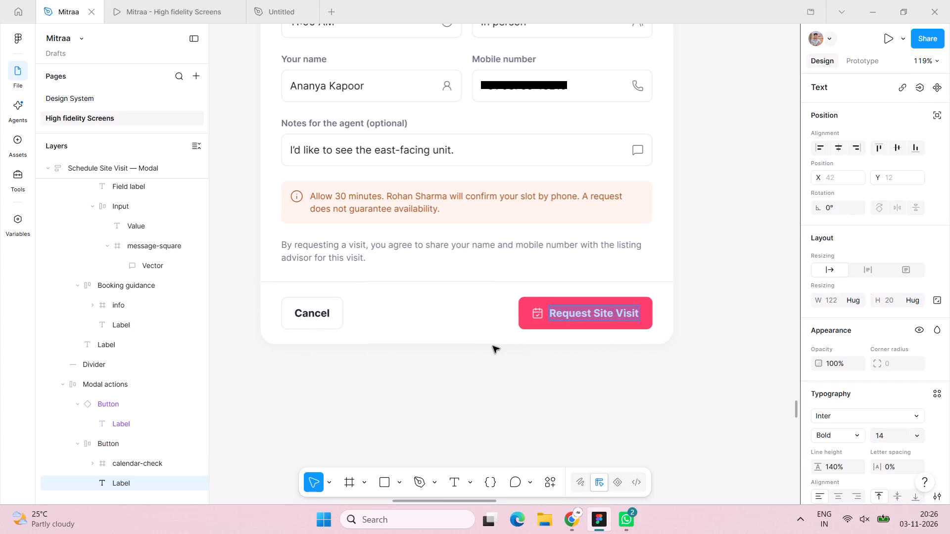
Lock the aspect ratio of the Request Site Visit button's calendar icon and resize it to 18 × 18.
{"action": "double_click", "coordinate": [536, 313]}
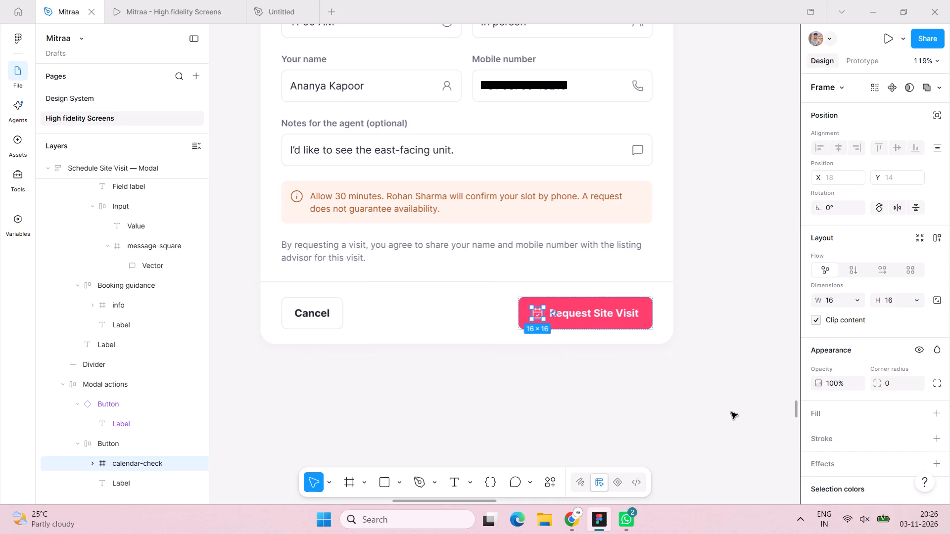
{"action": "left_click", "coordinate": [938, 302]}
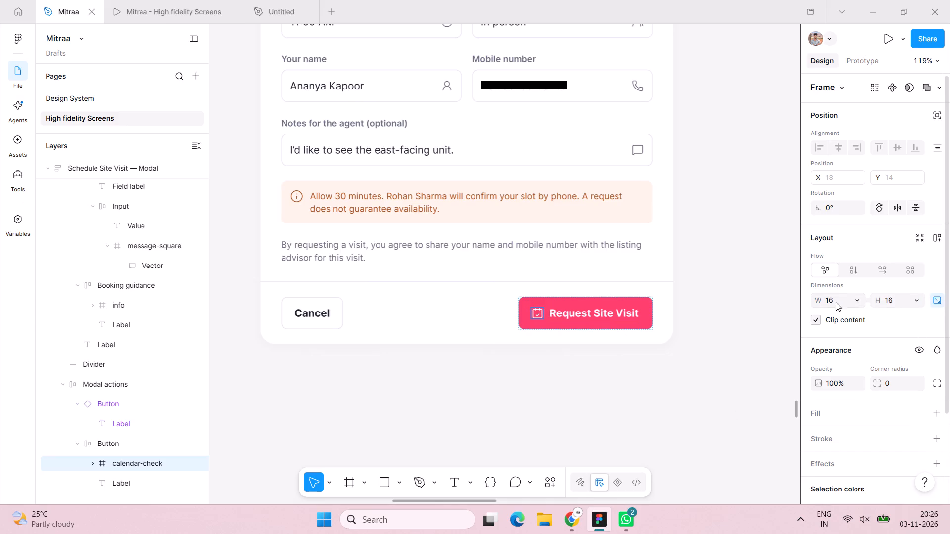
{"action": "left_click", "coordinate": [841, 300]}
{"action": "type", "text": "18"}
{"action": "key", "text": "Return"}
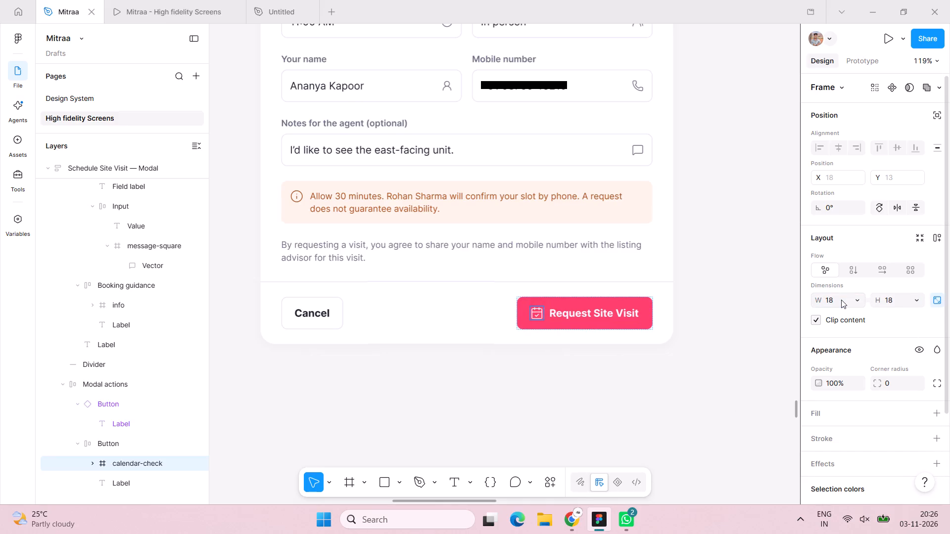
{"action": "left_click", "coordinate": [296, 407]}
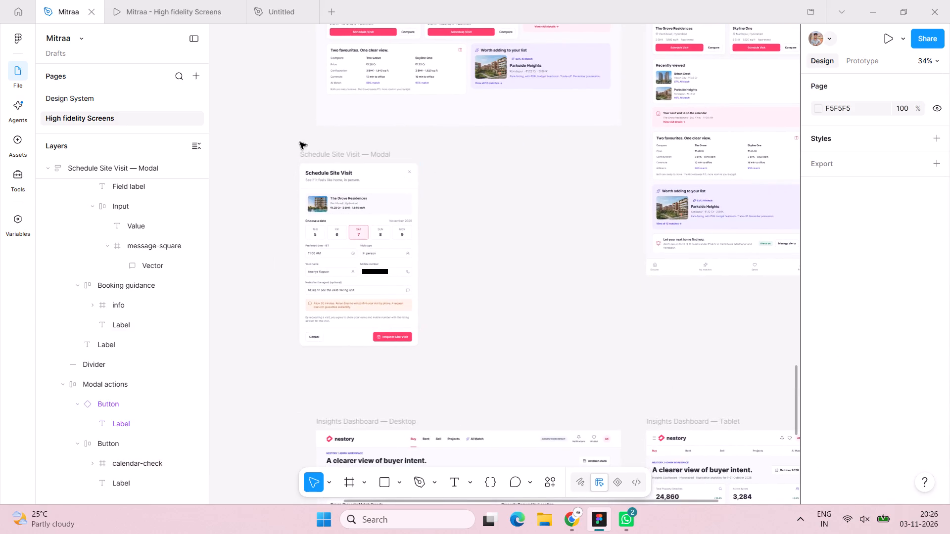
Preview the Schedule Site Visit modal as a full prototype and review its text and icon sizes from heading to action buttons.
{"action": "left_click", "coordinate": [322, 156]}
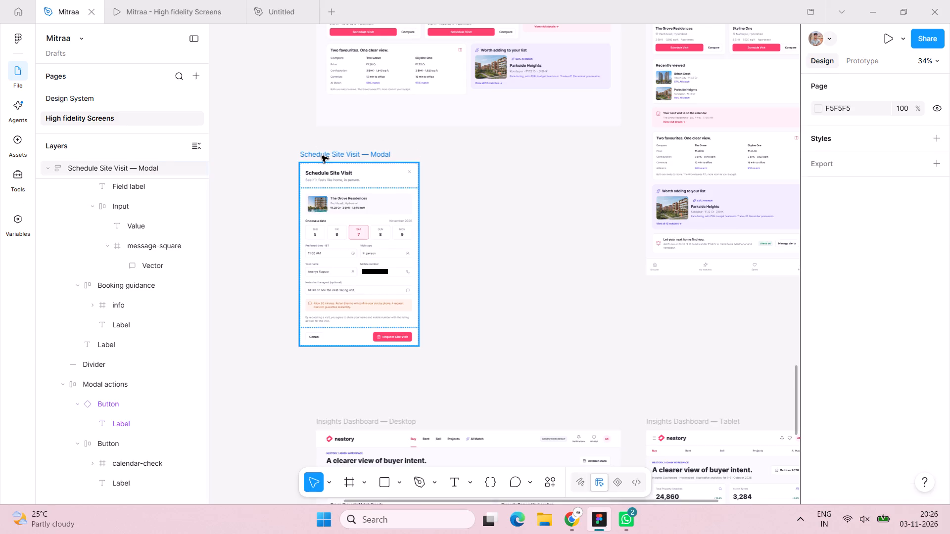
{"action": "key", "text": "shift+space"}
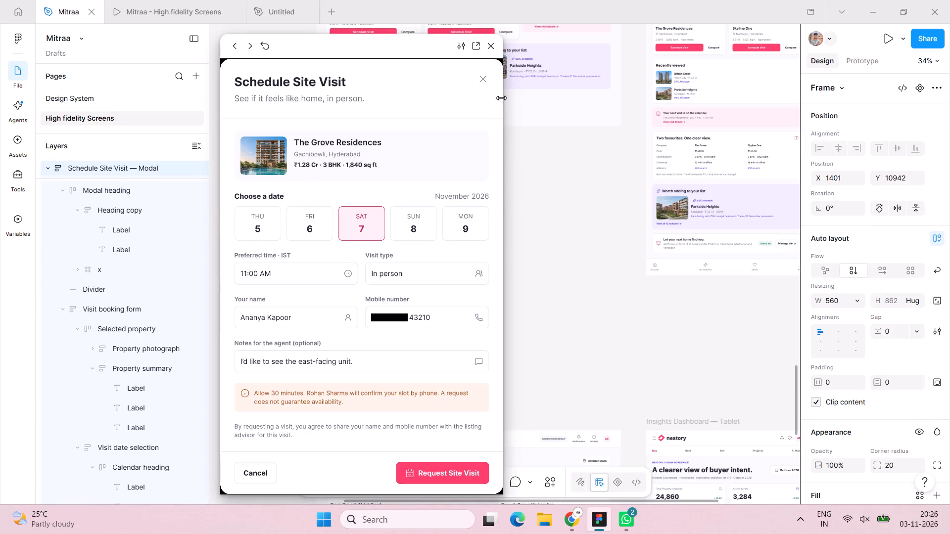
{"action": "left_click", "coordinate": [480, 42]}
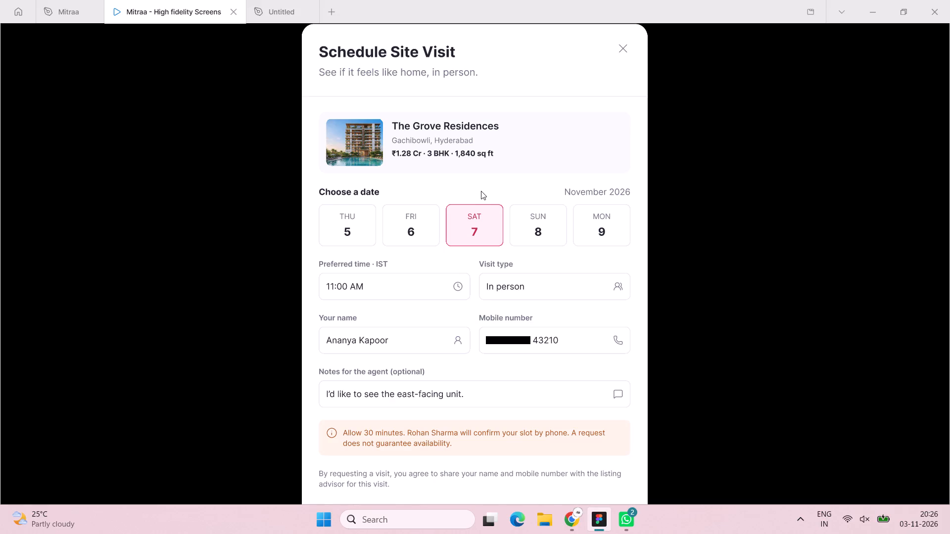
{"action": "scroll", "coordinate": [481, 191], "scroll_direction": "down", "scroll_amount": 3}
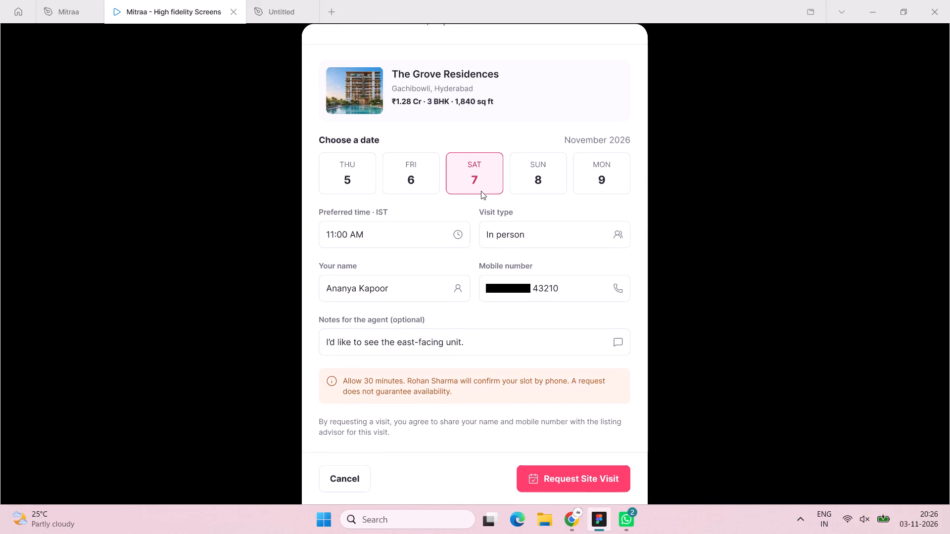
{"action": "scroll", "coordinate": [481, 191], "scroll_direction": "up", "scroll_amount": 2}
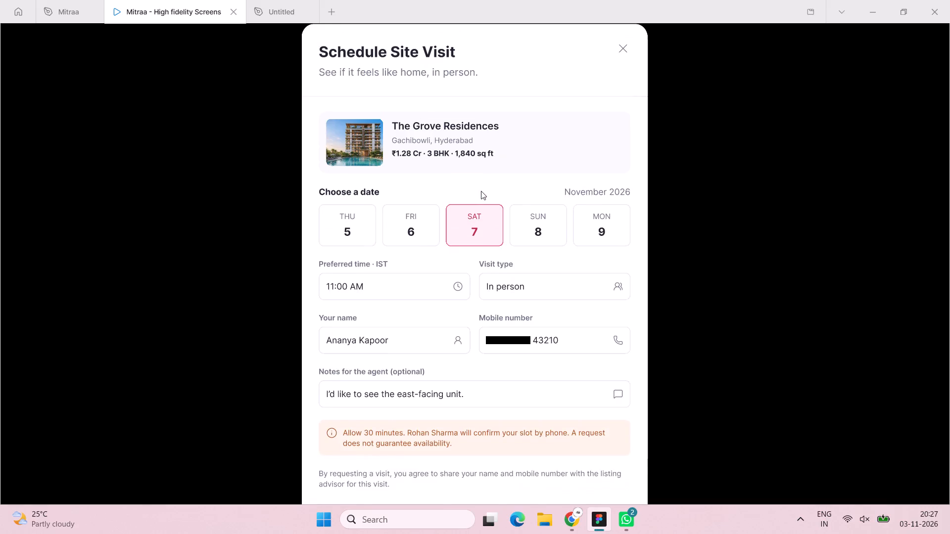
{"action": "scroll", "coordinate": [481, 191], "scroll_direction": "down", "scroll_amount": 4}
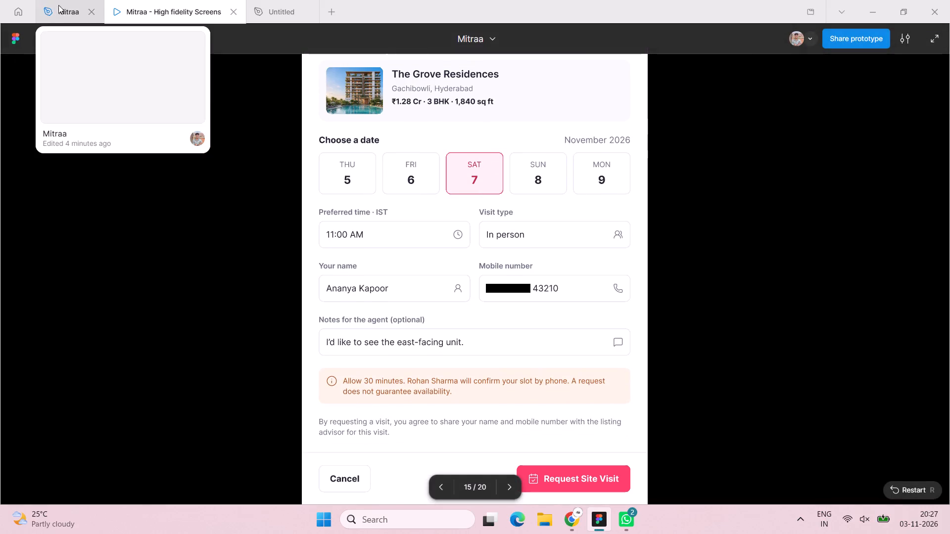
Return to the design file, preview the Insights Dashboard — Desktop frame as a full prototype and review its cards and charts down to the footnote.
{"action": "left_click", "coordinate": [61, 5]}
{"action": "left_click", "coordinate": [550, 221]}
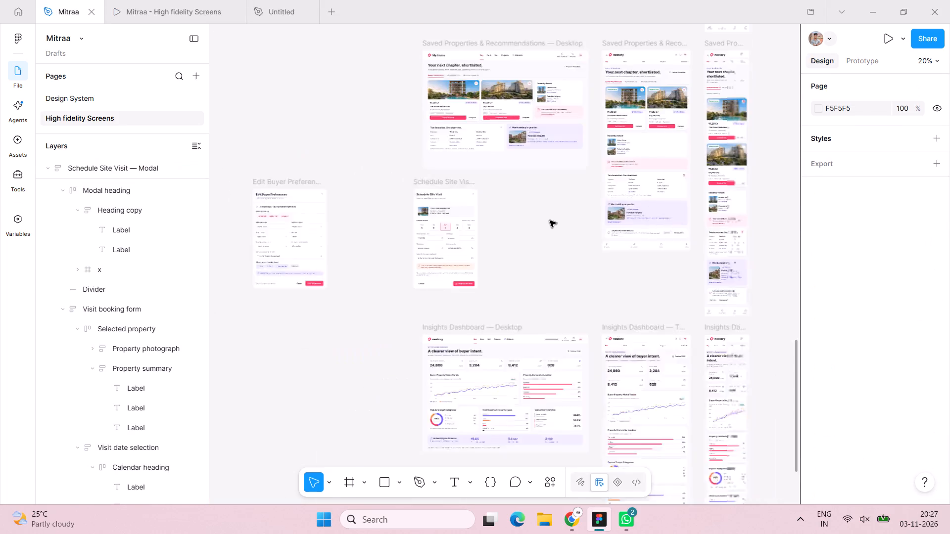
{"action": "scroll", "coordinate": [550, 221], "scroll_direction": "down", "scroll_amount": 2}
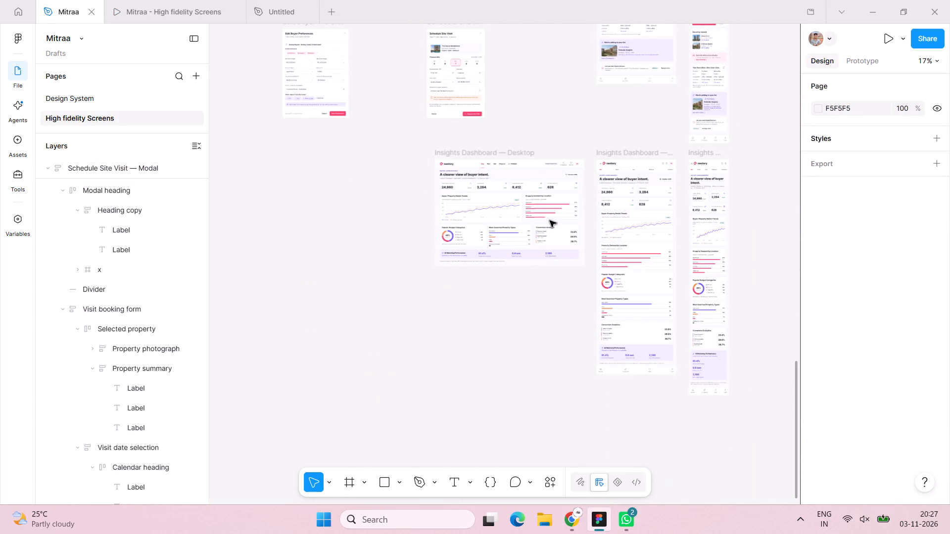
{"action": "scroll", "coordinate": [550, 221], "scroll_direction": "right", "scroll_amount": 1}
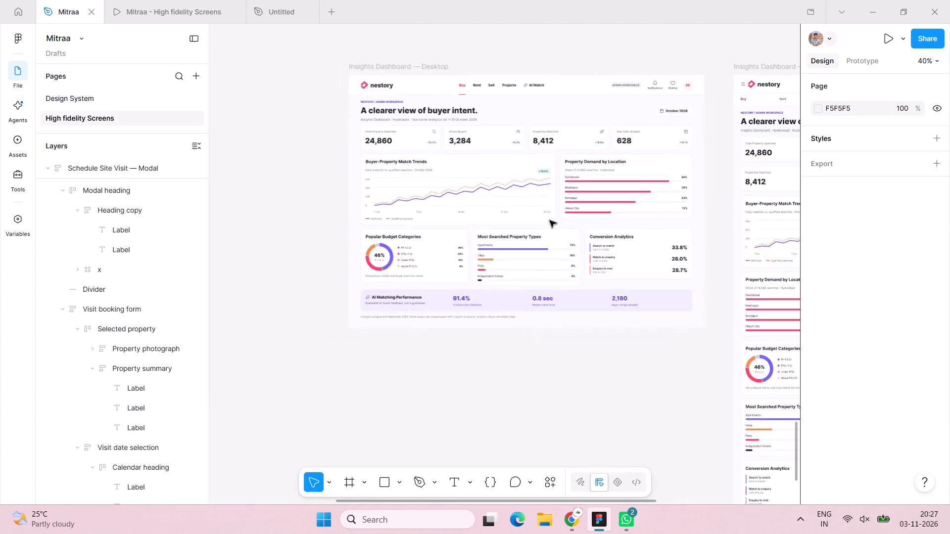
{"action": "scroll", "coordinate": [550, 221], "scroll_direction": "up", "scroll_amount": 1}
{"action": "left_click", "coordinate": [380, 117]}
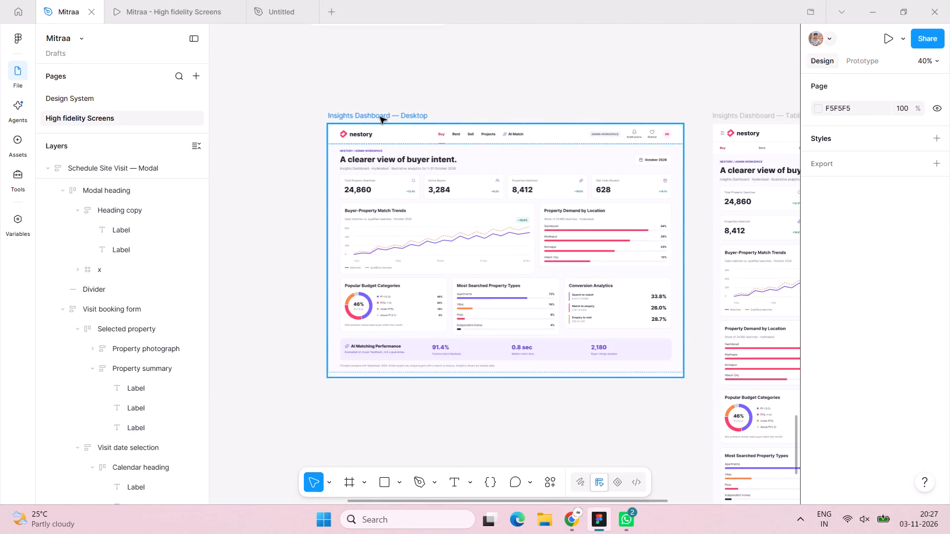
{"action": "key", "text": "shift+space"}
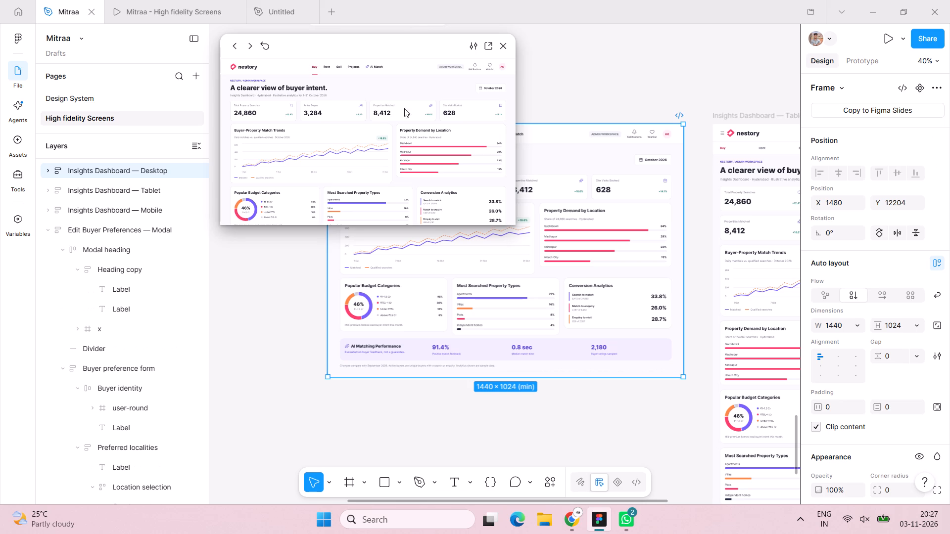
{"action": "left_click", "coordinate": [486, 44]}
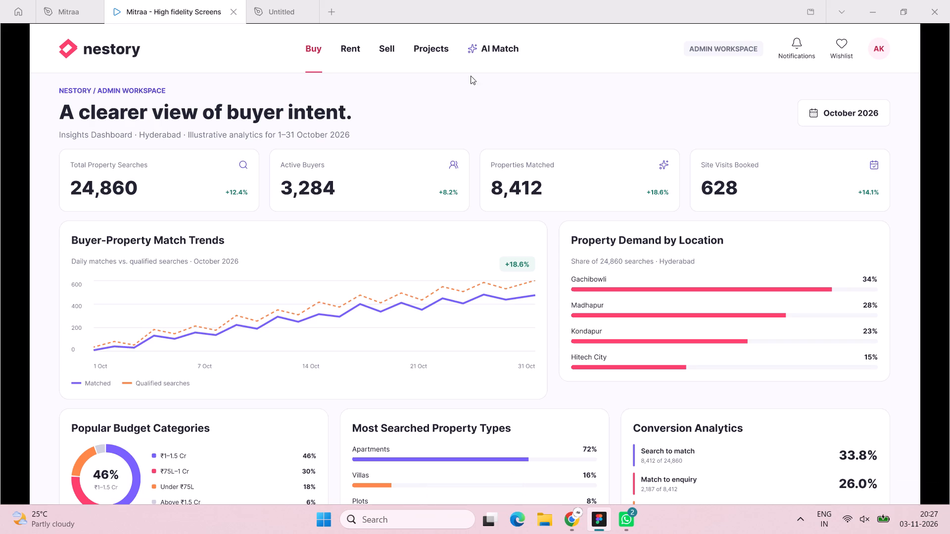
{"action": "scroll", "coordinate": [572, 121], "scroll_direction": "down", "scroll_amount": 1}
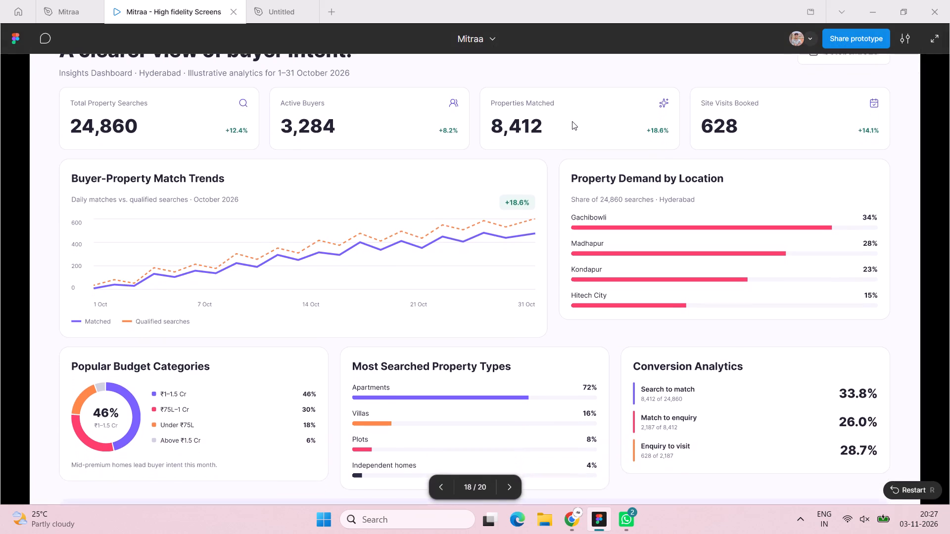
{"action": "scroll", "coordinate": [572, 121], "scroll_direction": "down", "scroll_amount": 2}
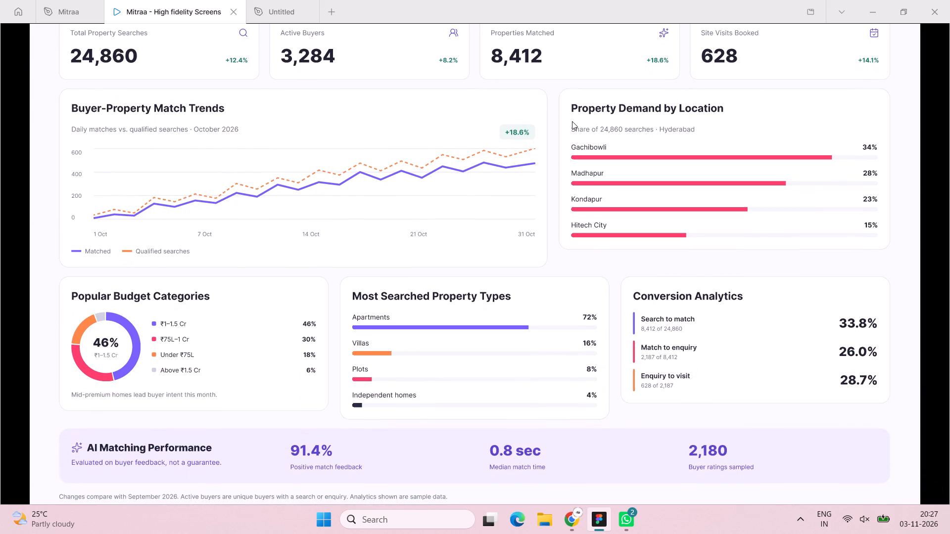
{"action": "scroll", "coordinate": [572, 121], "scroll_direction": "down", "scroll_amount": 3}
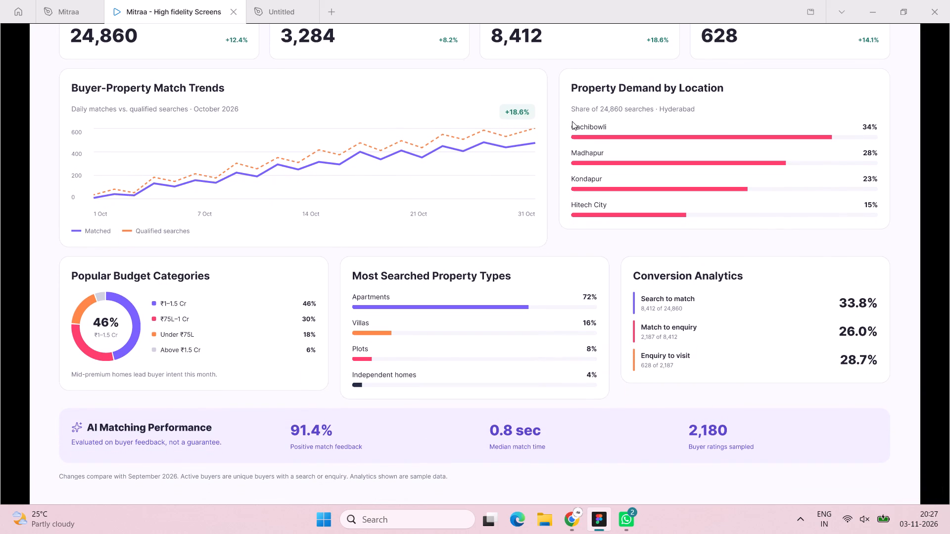
{"action": "scroll", "coordinate": [572, 121], "scroll_direction": "down", "scroll_amount": 1}
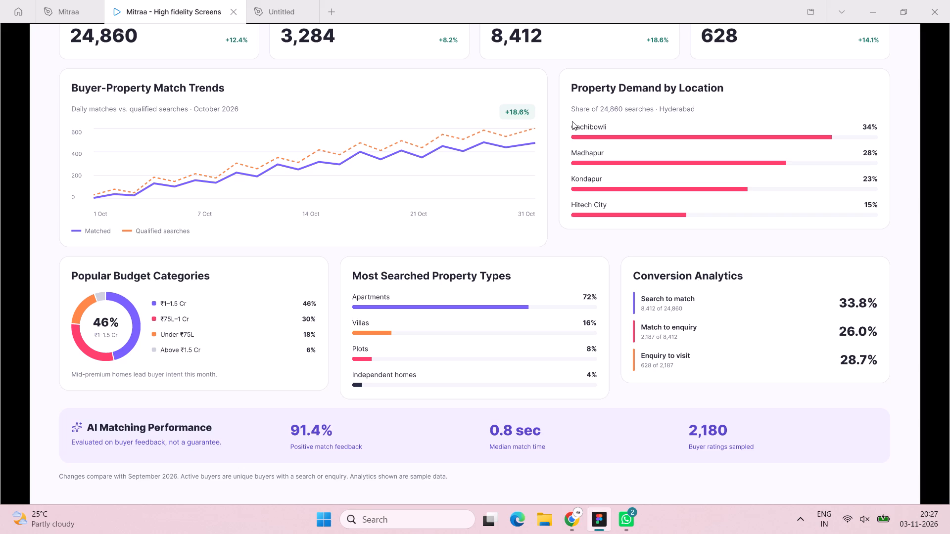